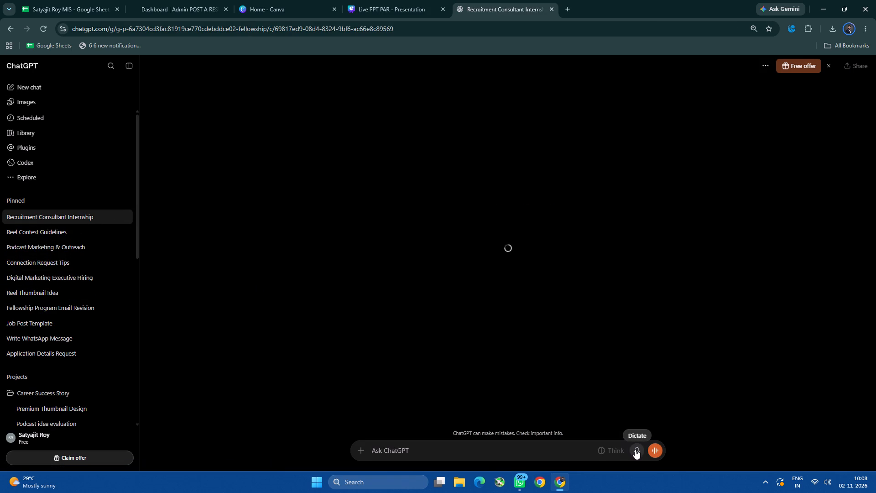
Open Pinterest in another new browser tab.
click(569, 11)
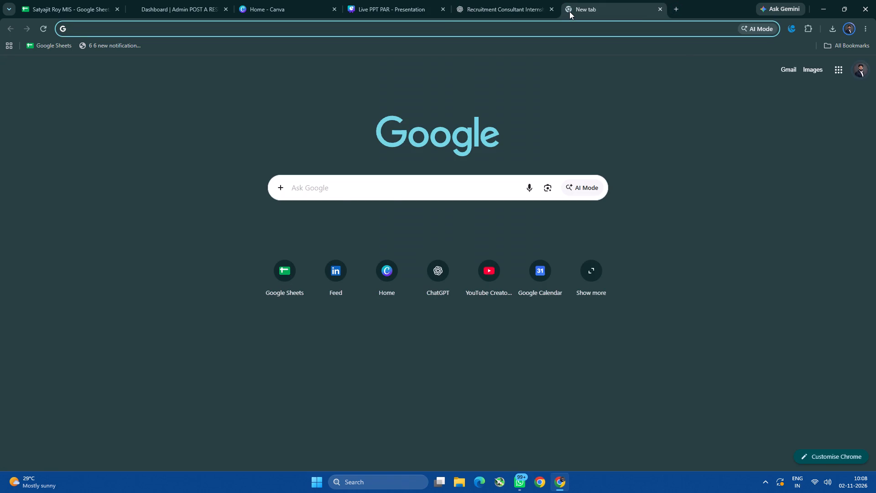
text(pint)
key(Return)
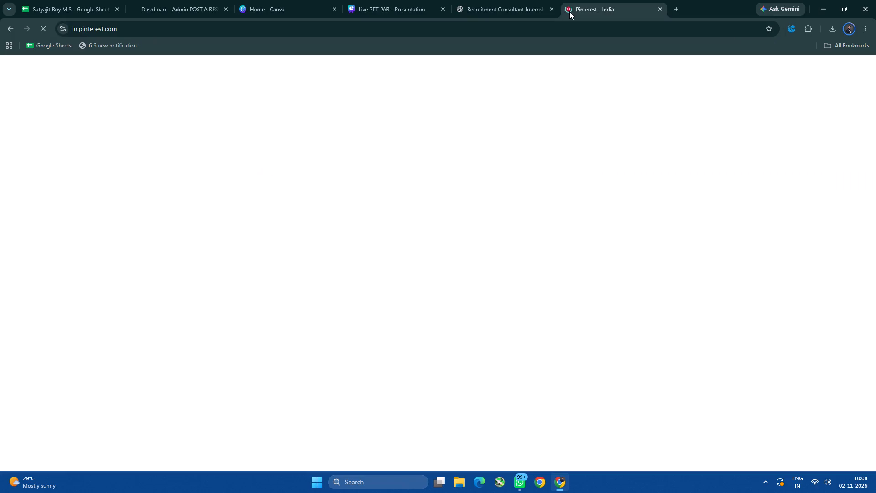
Look through the open dashboard and Canva pages, and close the Canva home page.
click(206, 0)
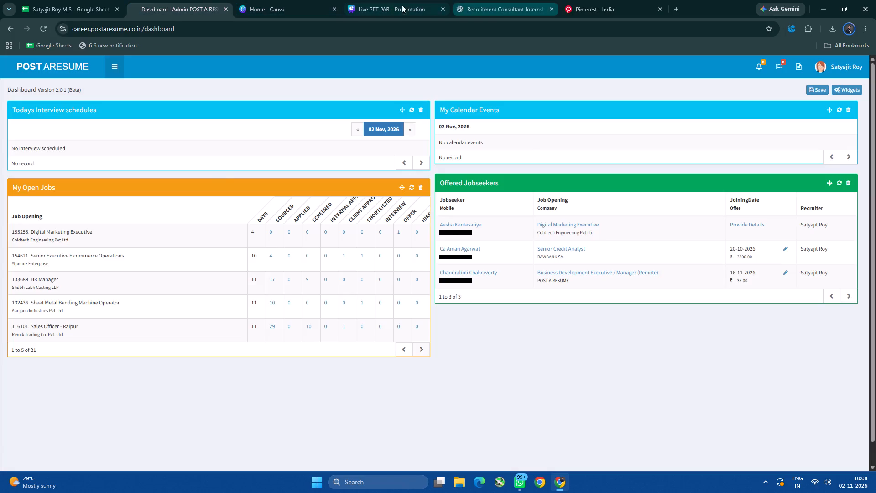
click(391, 5)
click(310, 8)
click(334, 10)
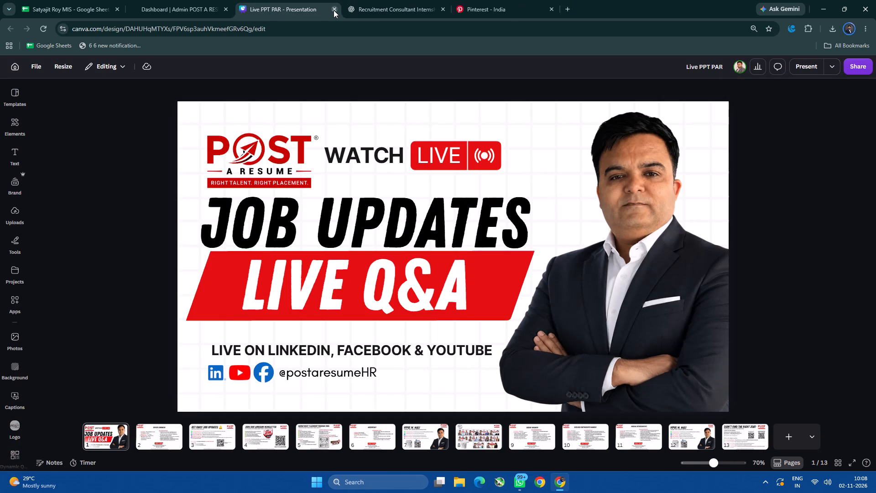
Search Pinterest for "certificate design" and view the leadership and entrepreneurship Certificate of Participation pin.
click(506, 2)
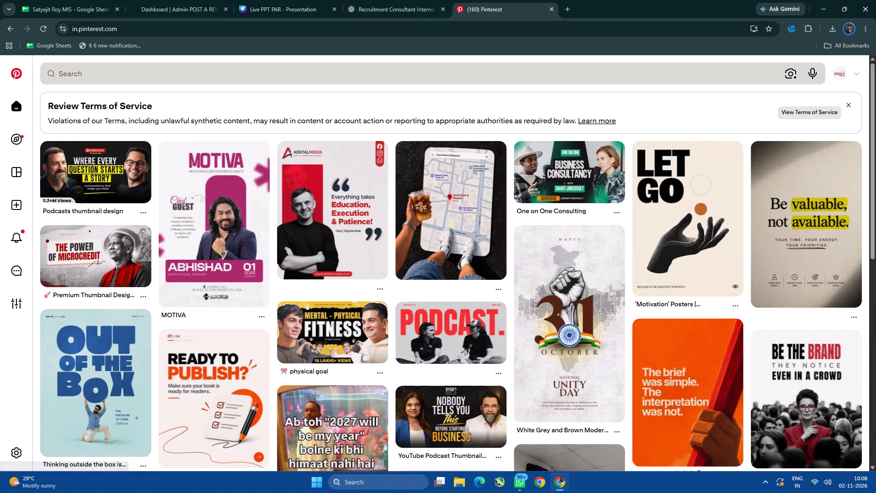
click(120, 77)
text(certifica)
text(te)
key(Down)
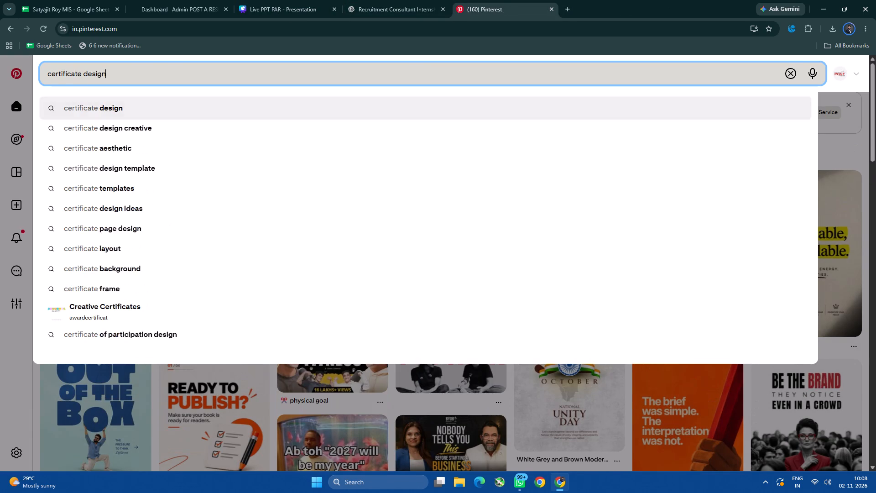
key(Return)
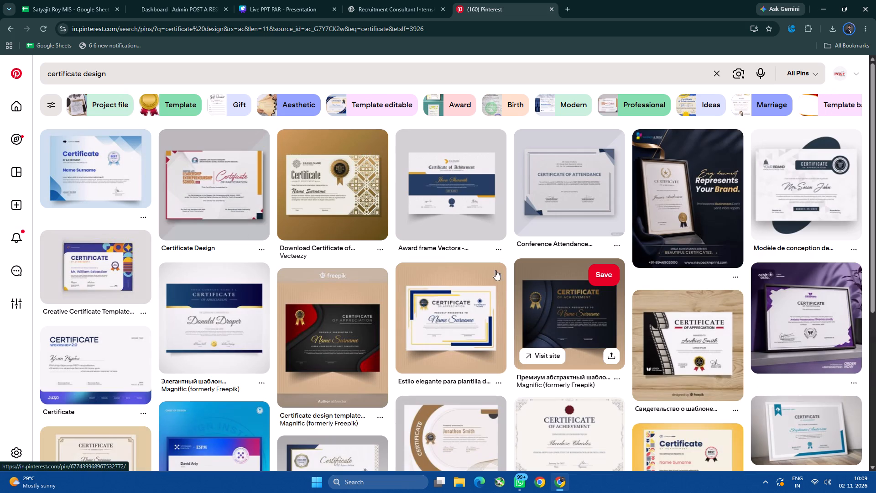
click(217, 173)
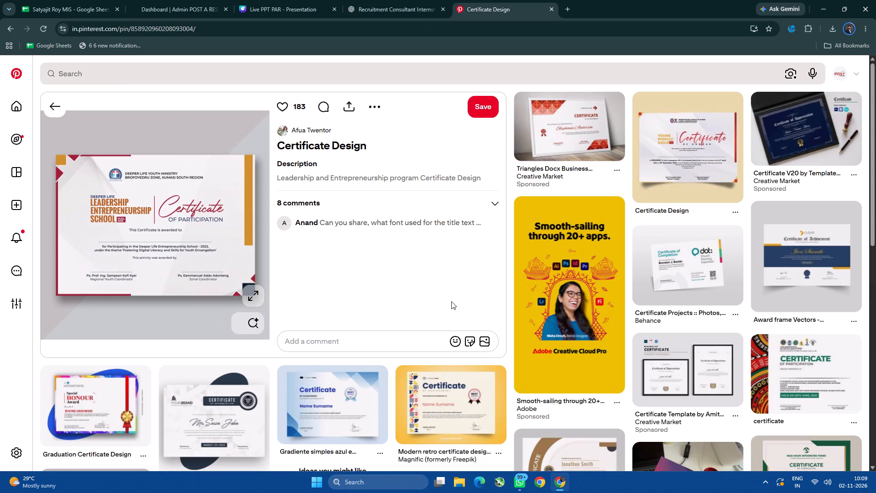
click(52, 115)
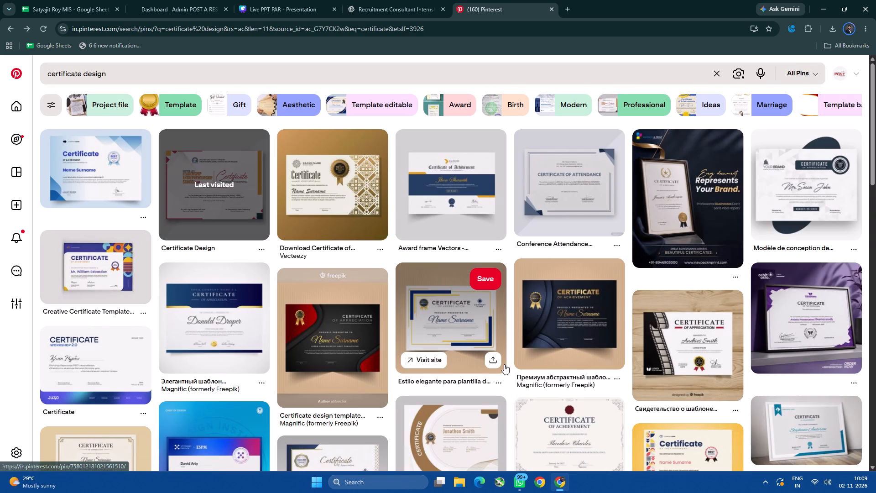
Refine the Pinterest search to "certificate of completion design".
click(133, 74)
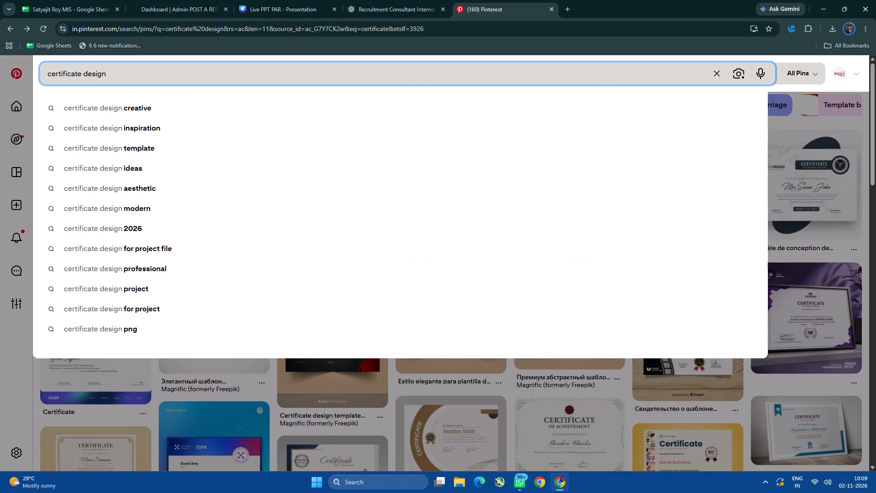
click(83, 73)
text(of completion)
key(space)
key(Return)
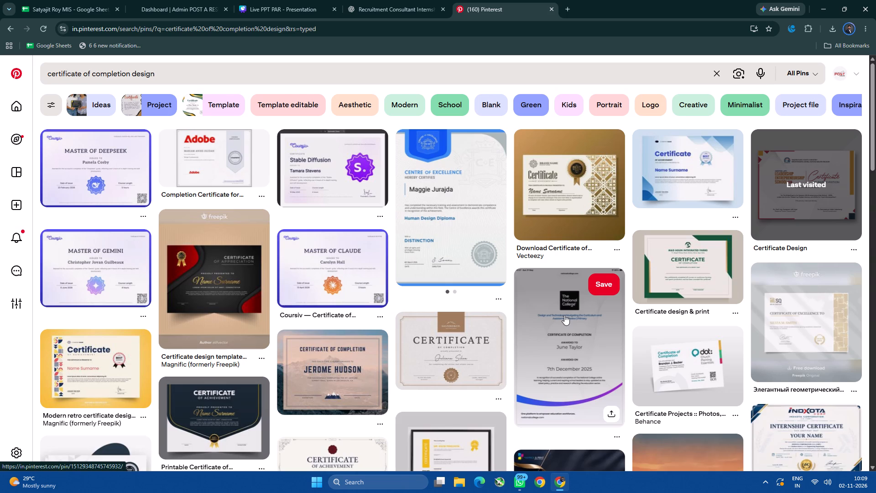
click(683, 173)
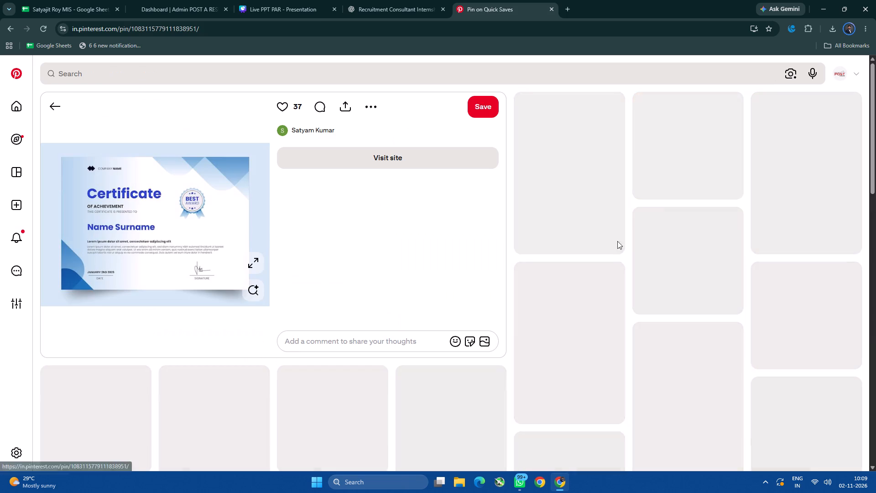
click(193, 217)
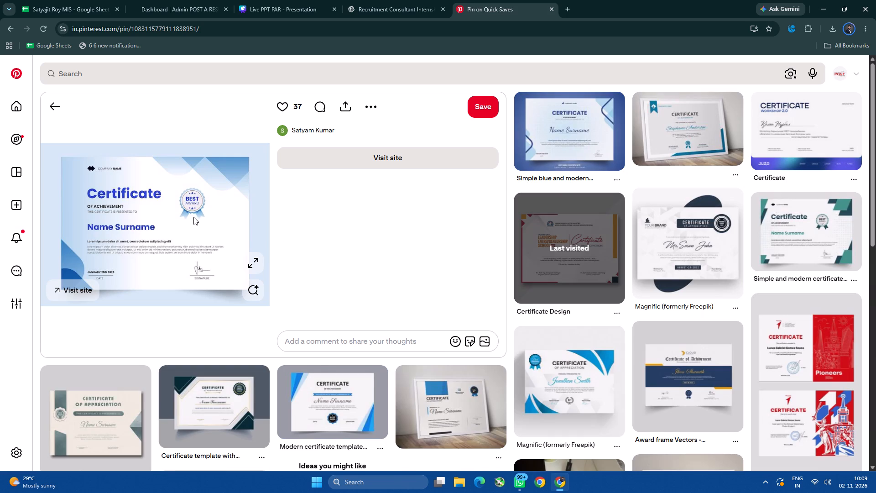
click(55, 110)
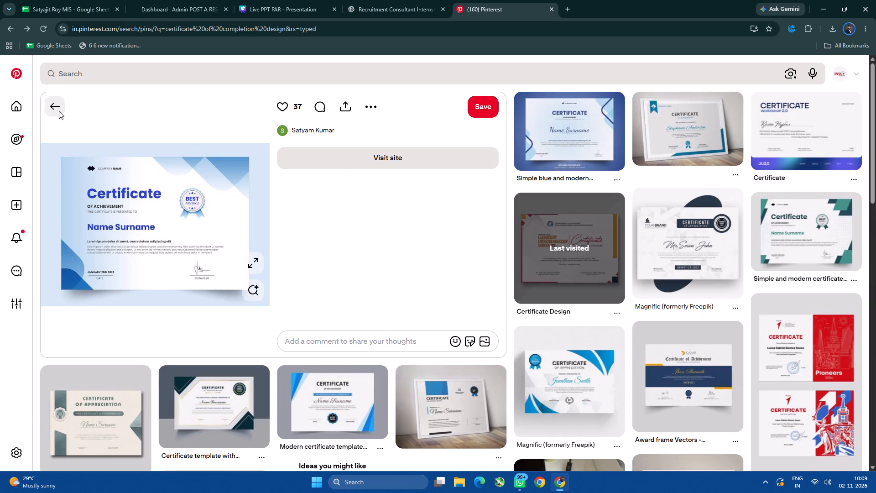
scroll(584, 334, down, 6)
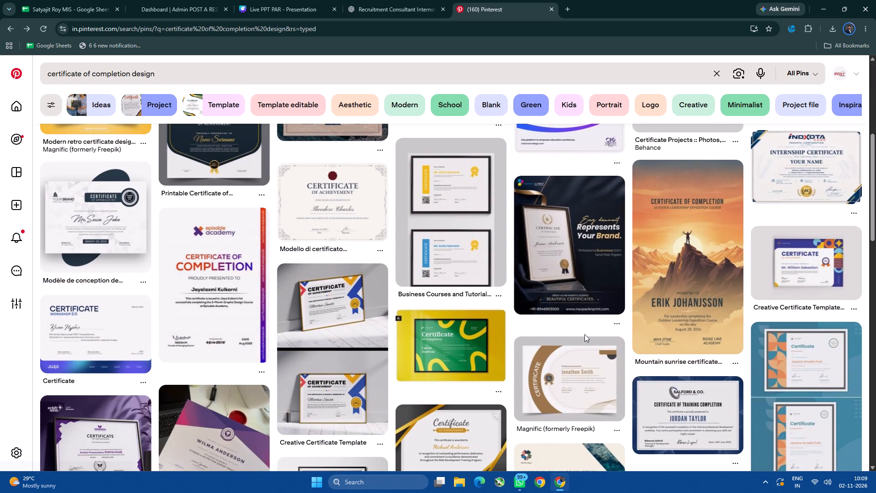
click(81, 193)
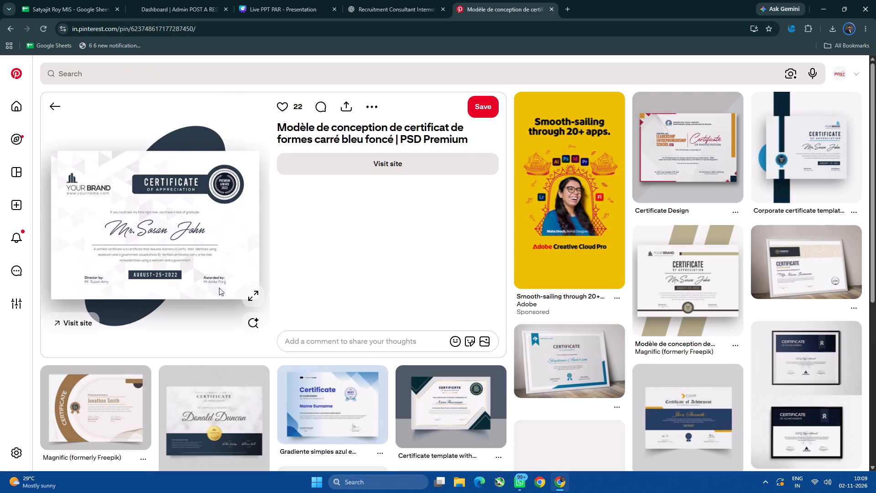
click(209, 217)
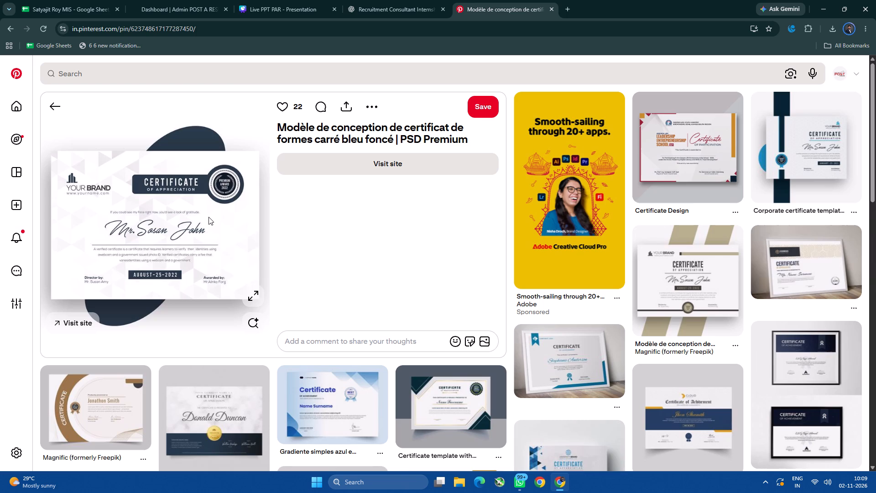
click(53, 110)
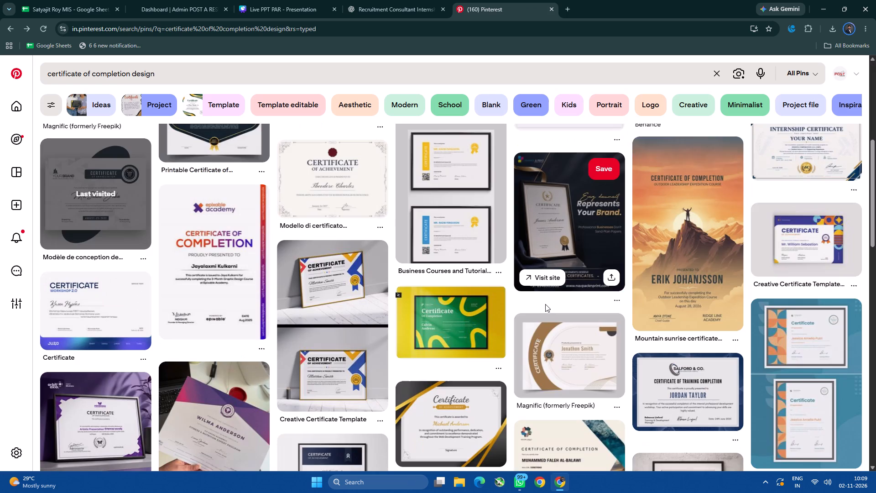
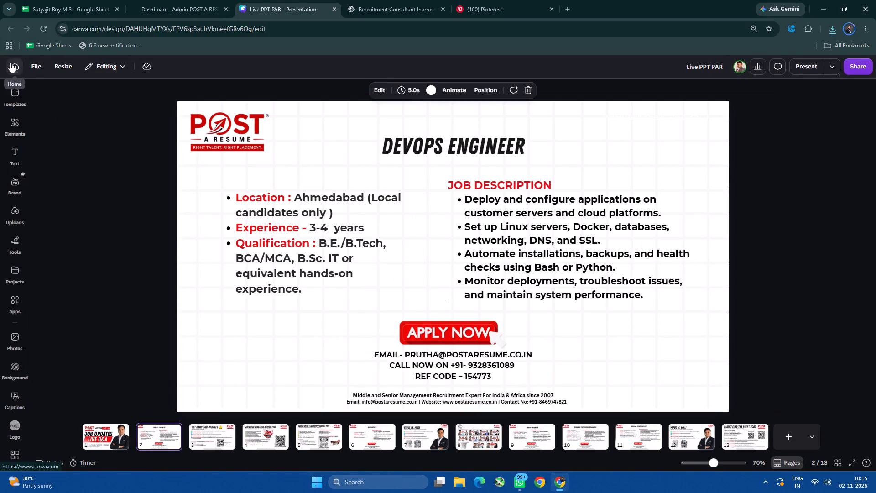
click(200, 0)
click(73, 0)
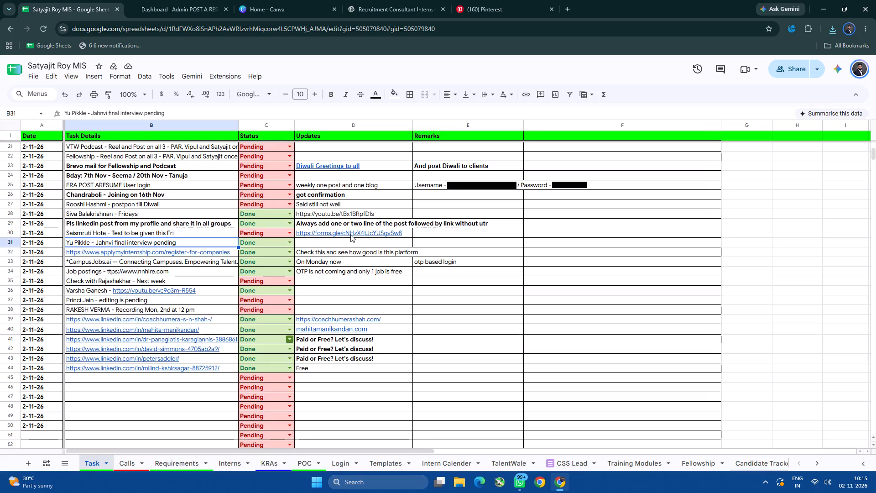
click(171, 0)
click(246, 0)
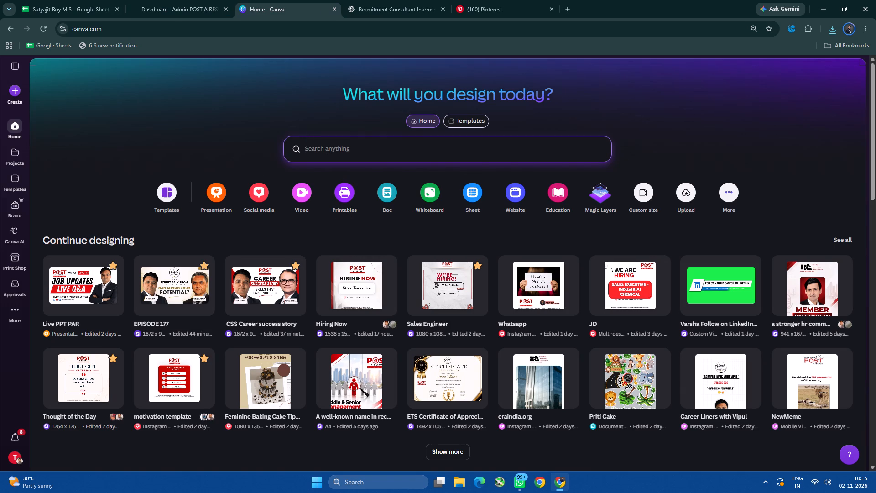
Search the Canva templates for "certificate".
click(22, 173)
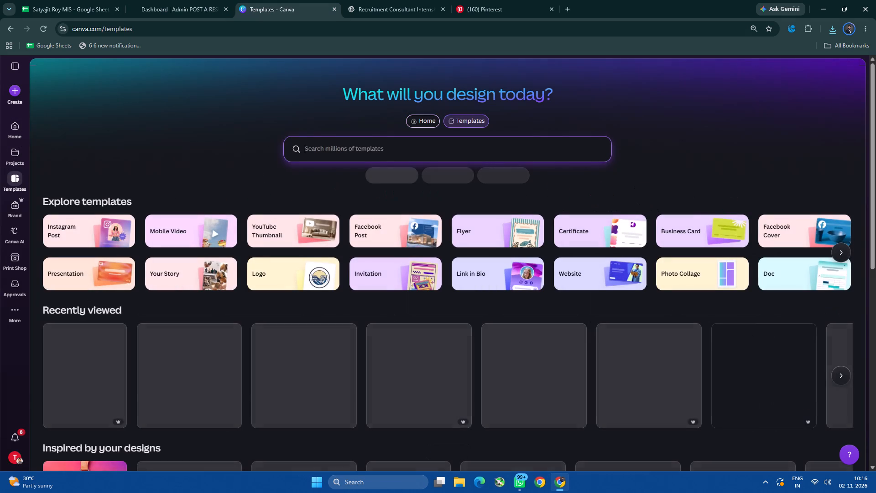
click(322, 149)
text(certificate)
key(Return)
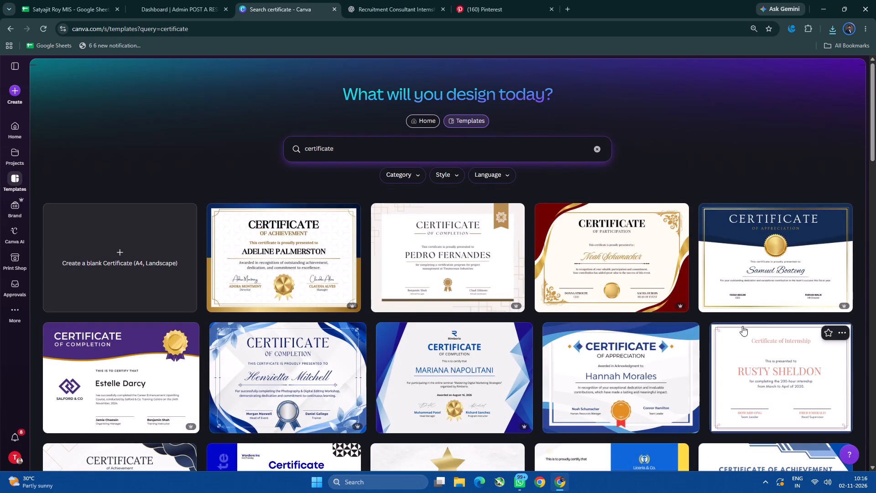
Preview the purple and gold Certificate of Completion template and the similar blue design with a gold ribbon, and close the preview.
scroll(603, 320, down, 3)
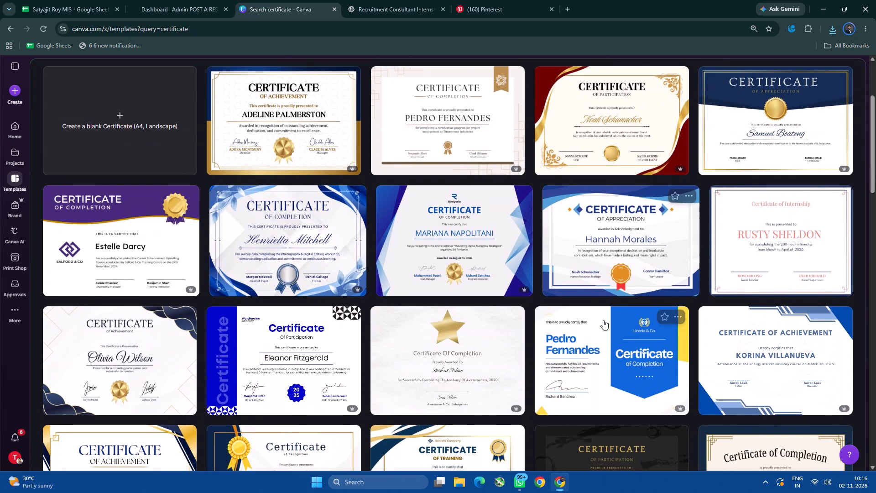
click(124, 252)
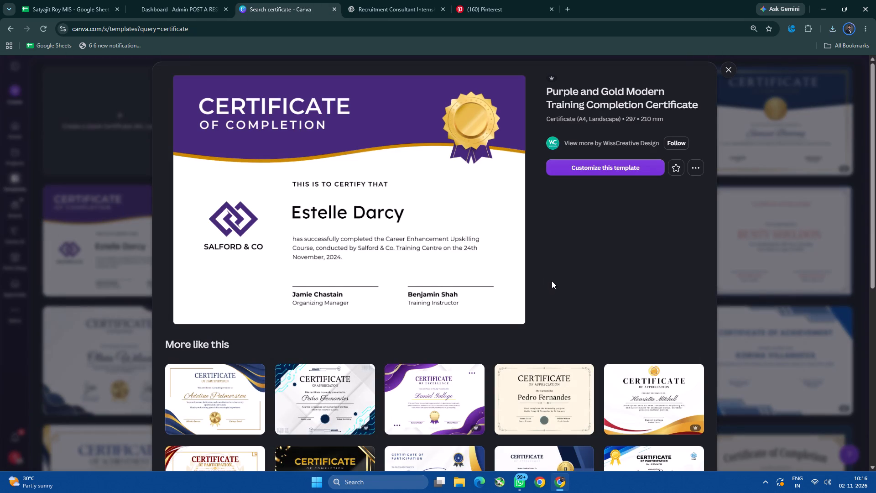
scroll(395, 283, down, 1)
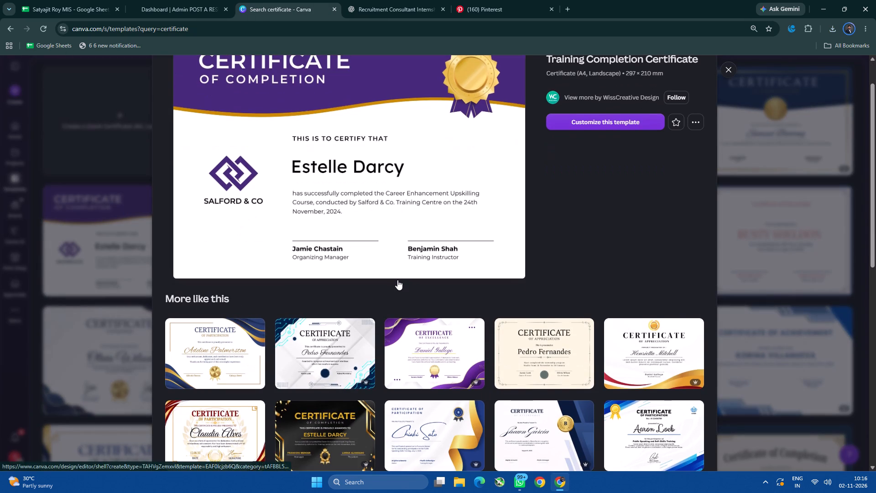
scroll(397, 280, down, 1)
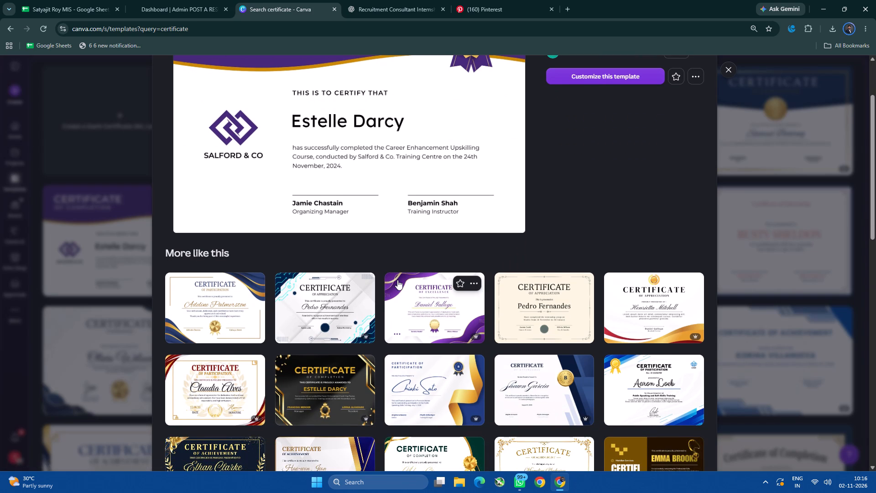
scroll(397, 280, down, 2)
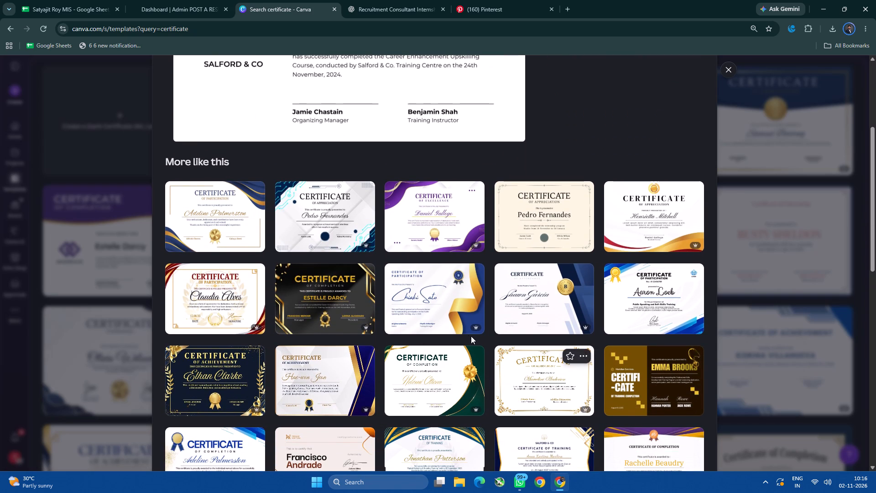
click(425, 302)
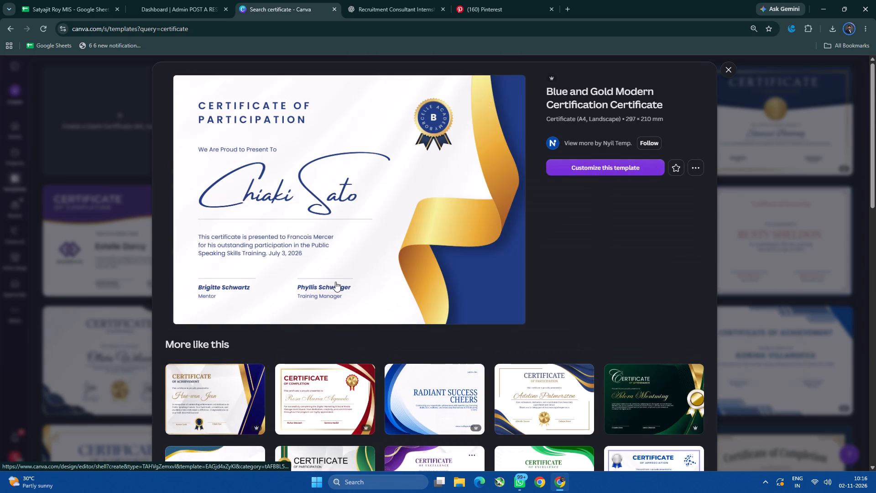
click(728, 77)
Preview the blue and yellow Certificate of Completion template and the similar navy-ribbon participation certificate, and close the preview.
scroll(581, 247, down, 2)
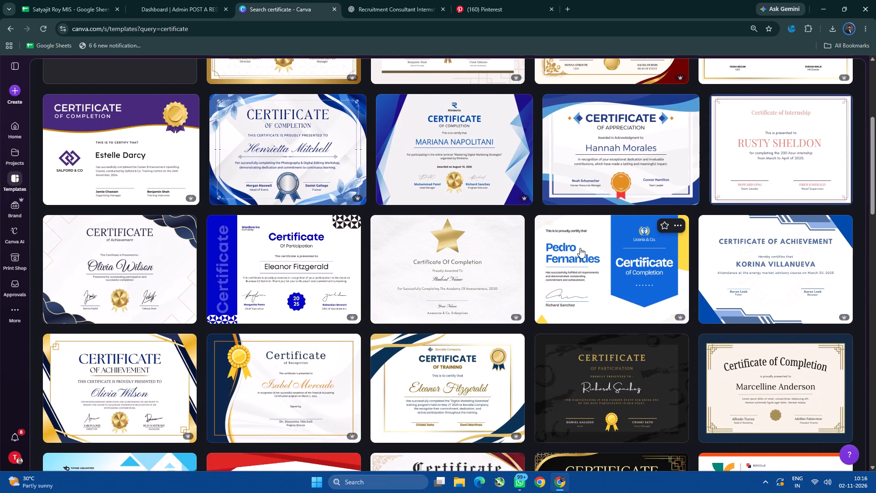
click(653, 278)
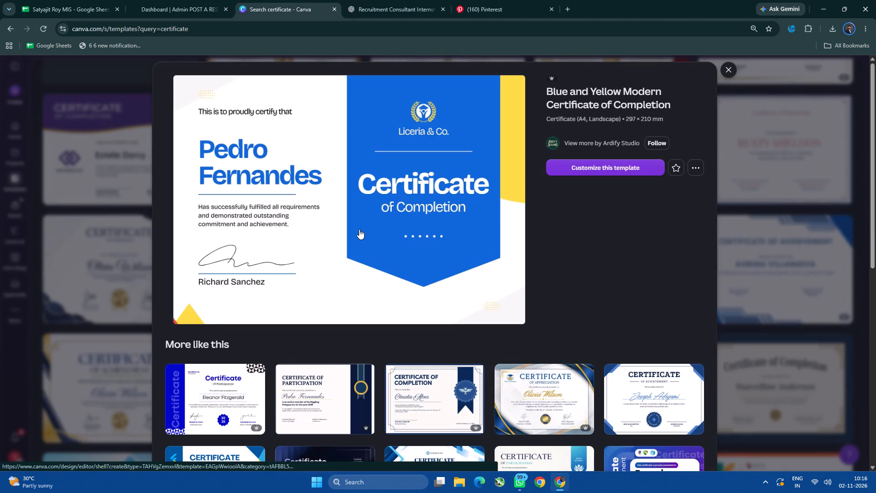
scroll(359, 231, down, 2)
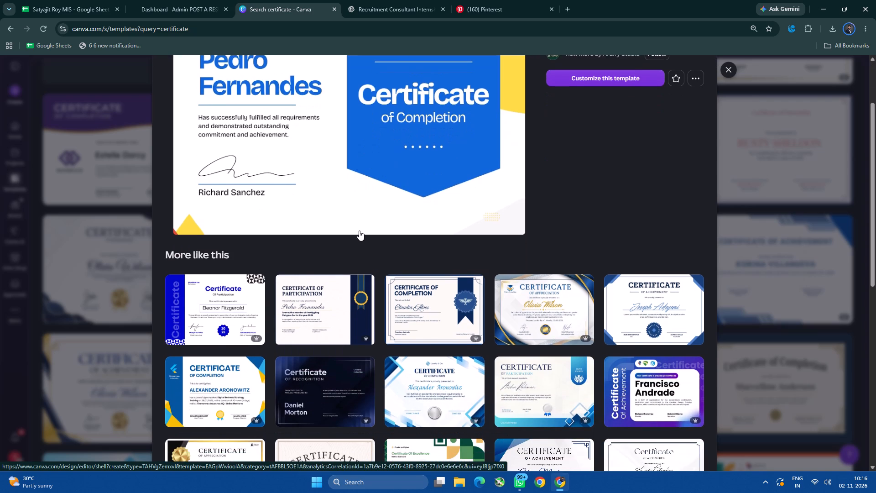
click(306, 285)
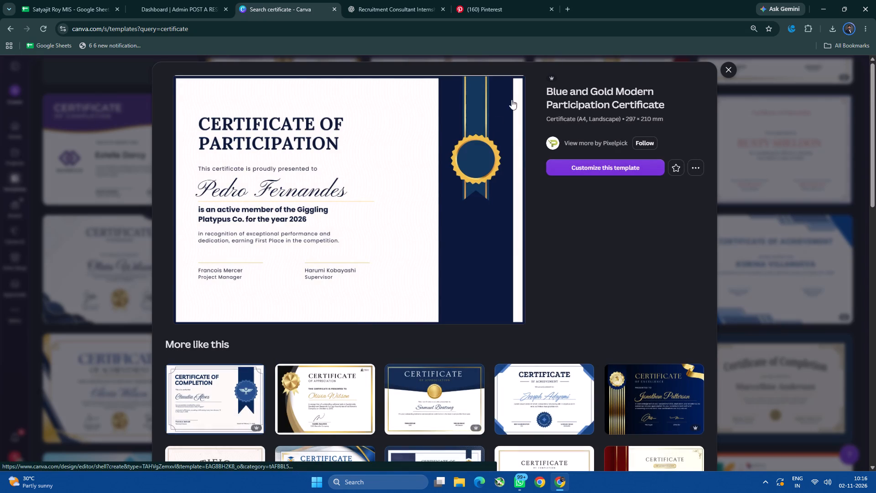
click(728, 68)
Browse further certificate templates and open the preview of the light blue Certificate of Achievement.
scroll(292, 323, down, 2)
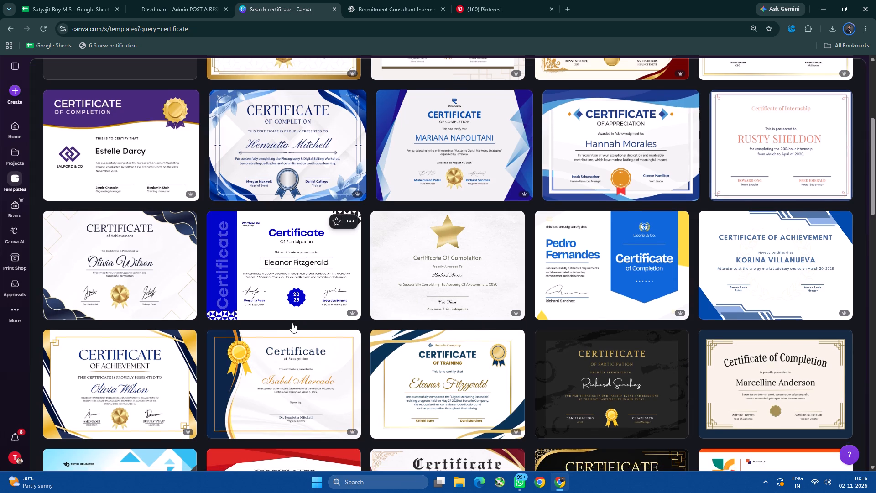
scroll(292, 323, down, 1)
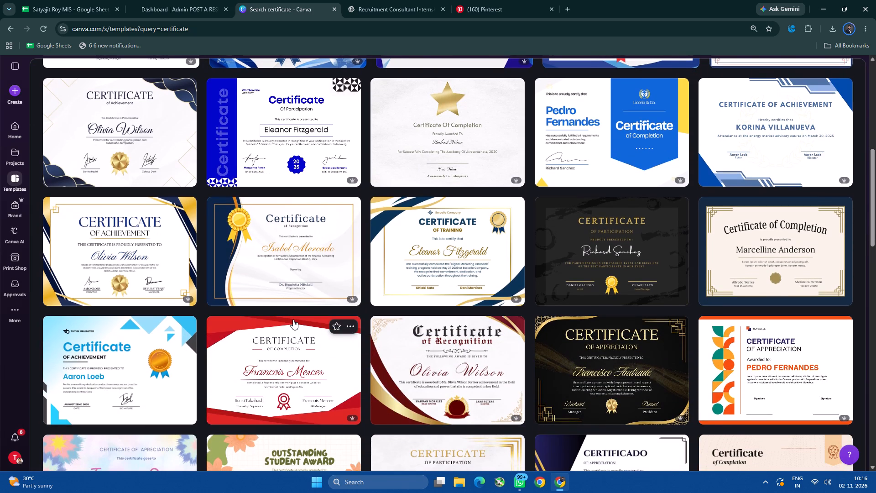
scroll(293, 320, down, 1)
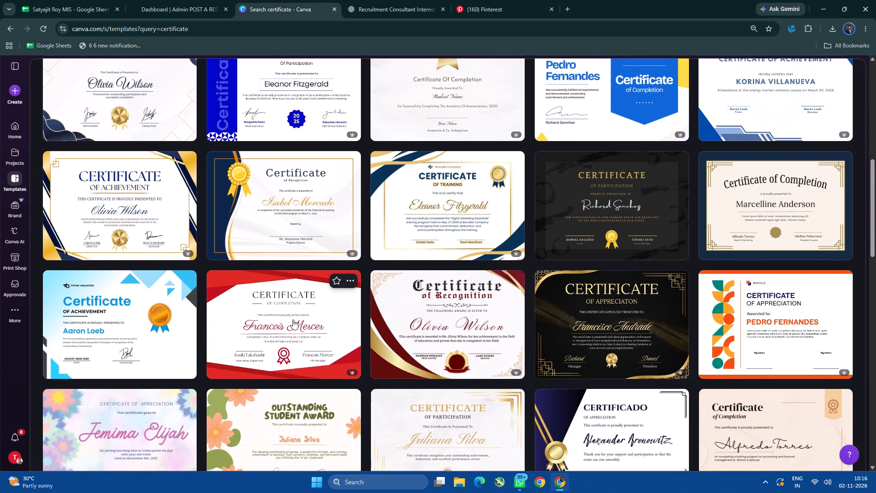
scroll(293, 320, down, 2)
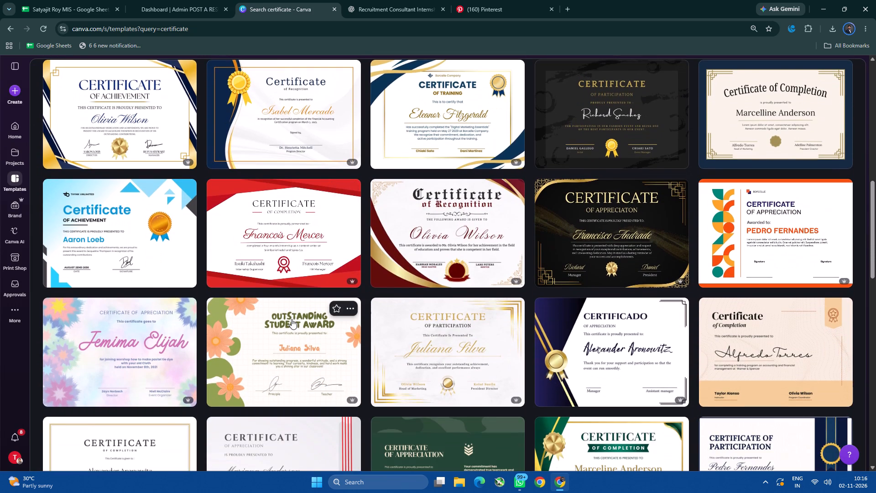
click(153, 237)
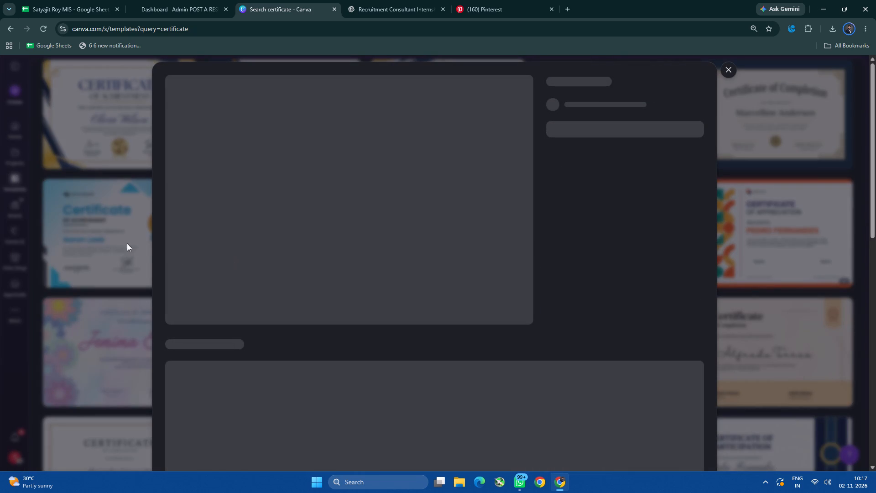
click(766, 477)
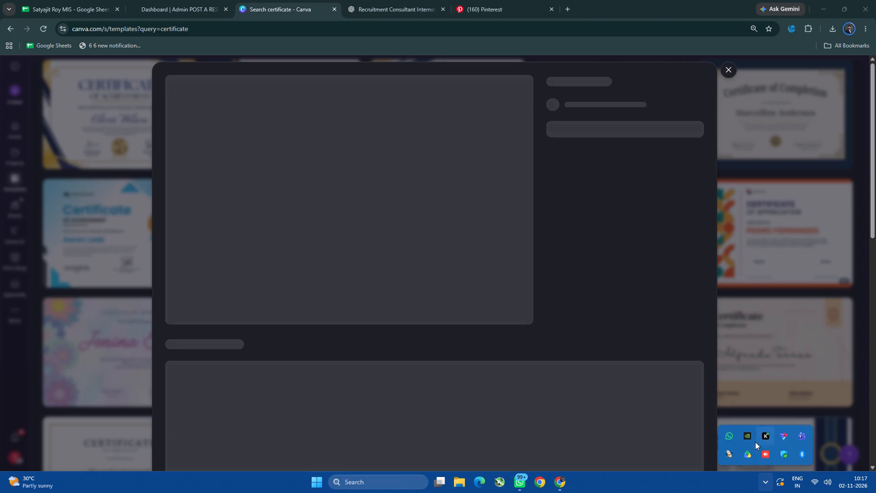
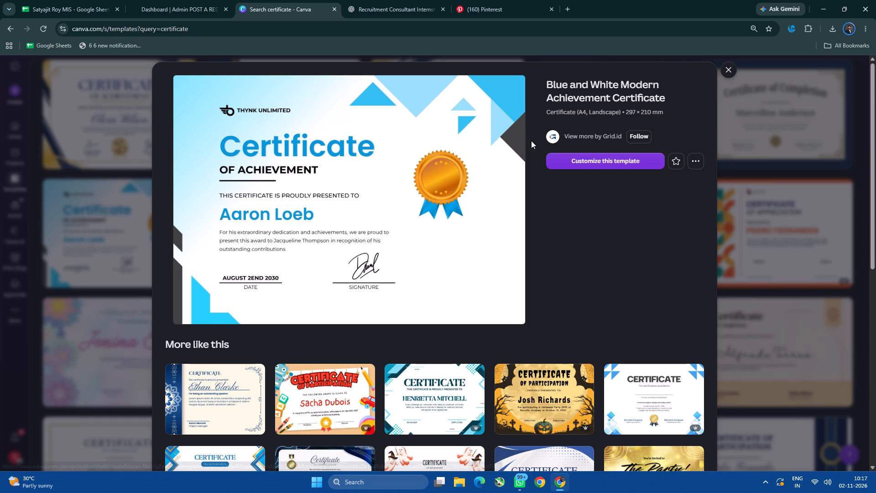
Open the Blue and White Modern Achievement Certificate template for customizing in the editor.
click(602, 159)
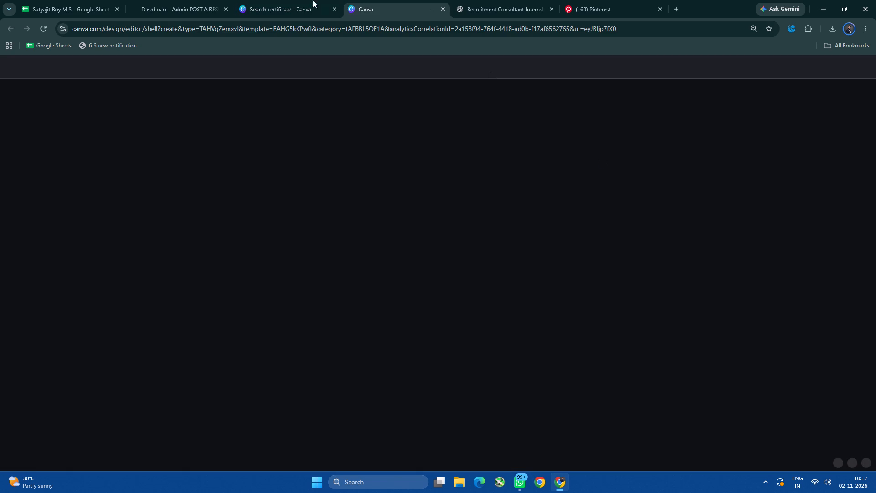
click(276, 0)
click(367, 0)
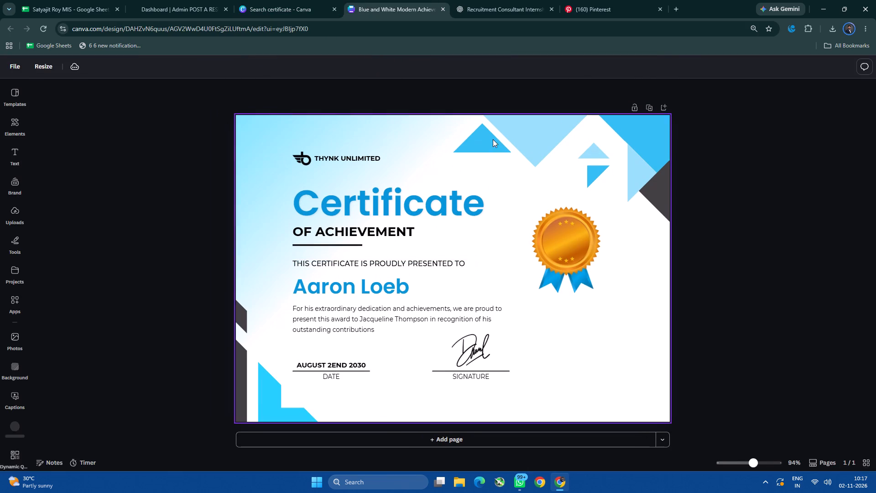
Change the light blue colour stop of the certificate's background gradient to light red #FF6161.
click(374, 129)
click(433, 91)
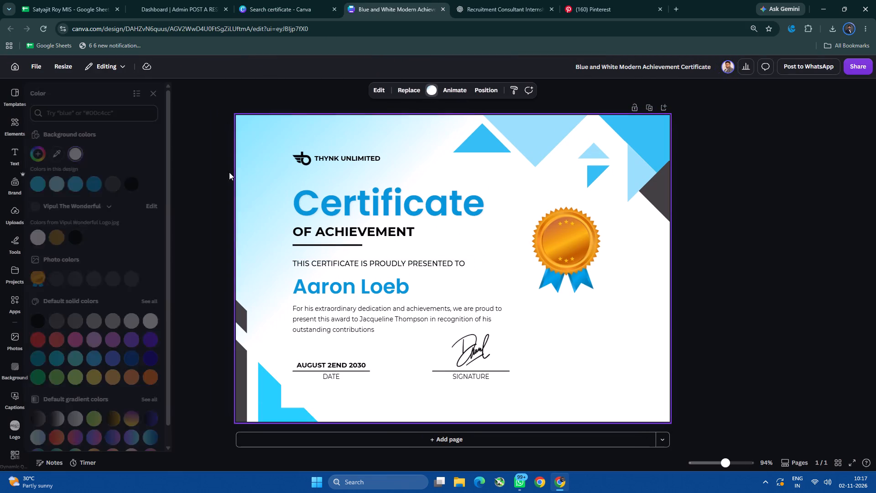
click(81, 155)
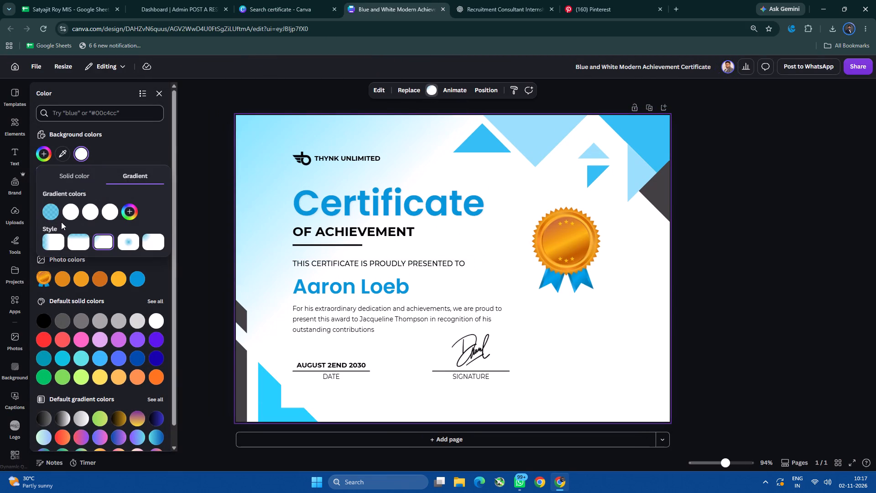
click(51, 215)
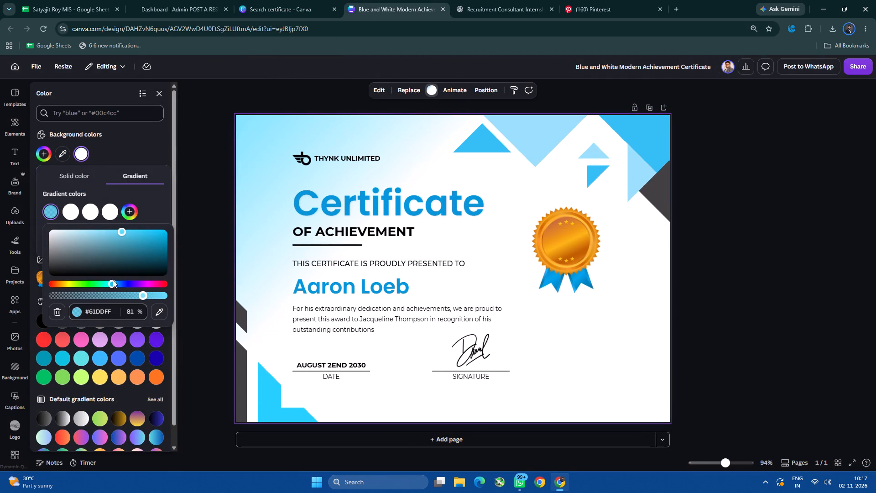
drag(113, 284, 156, 285)
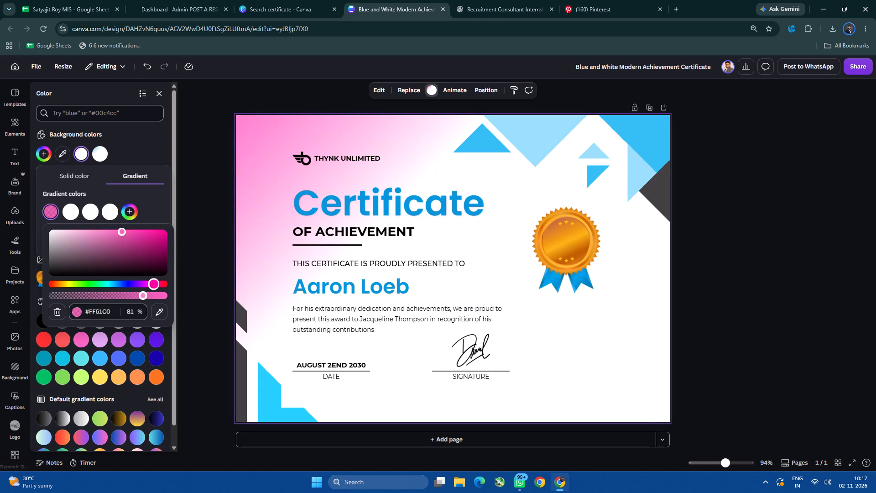
drag(156, 285, 182, 285)
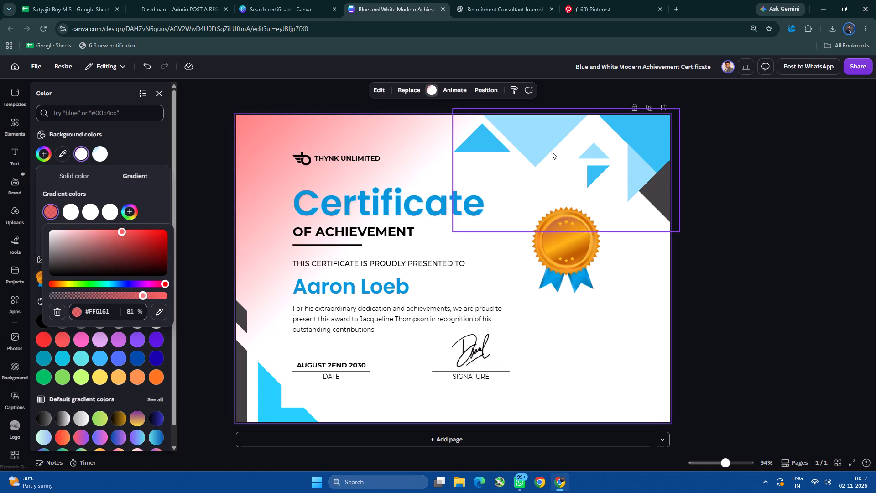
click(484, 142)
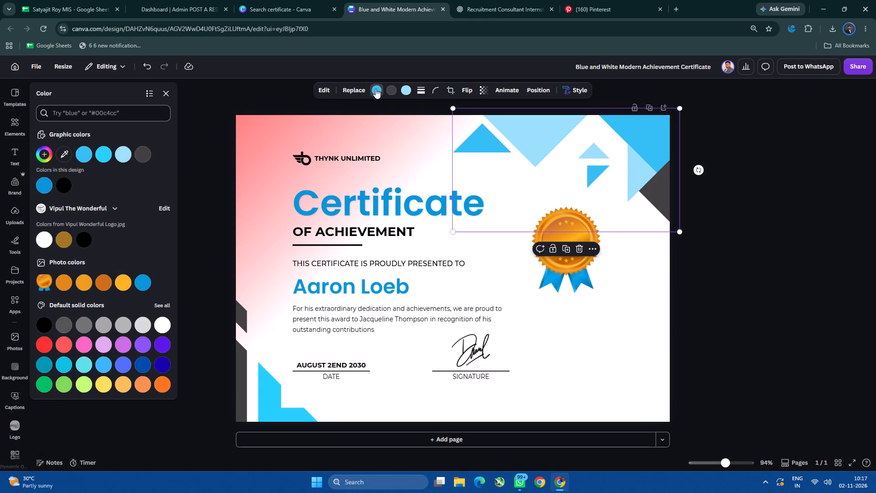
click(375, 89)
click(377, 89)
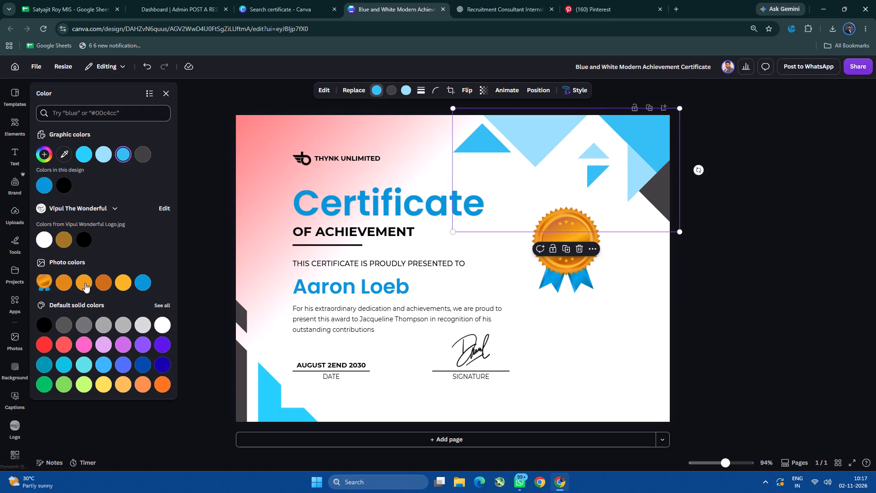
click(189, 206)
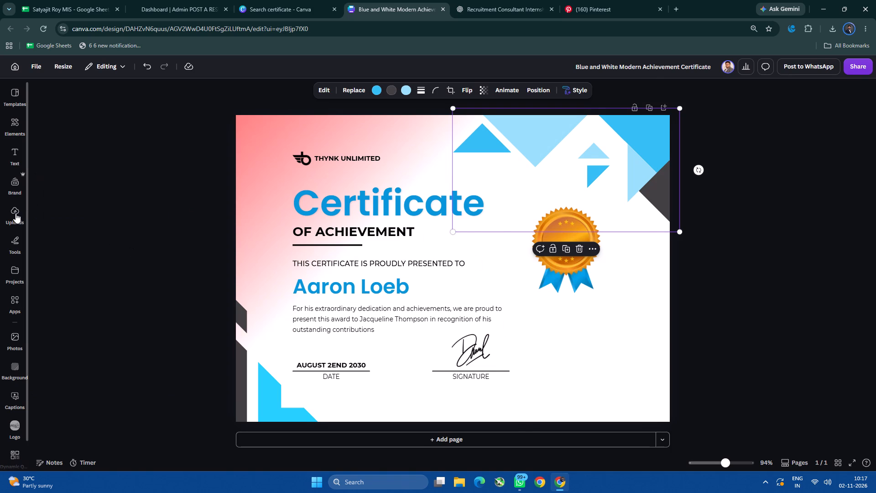
Delete the THYNK UNLIMITED text and its logo icon from above the certificate heading.
click(16, 213)
click(398, 162)
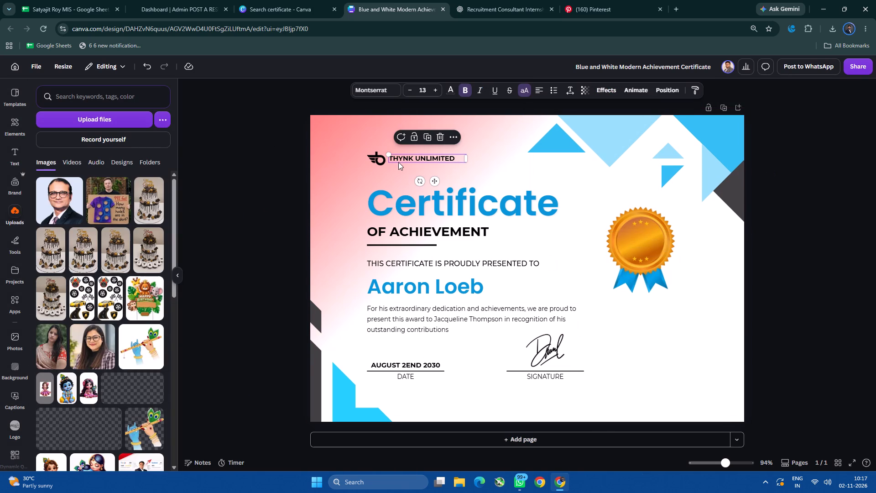
key(Delete)
click(379, 162)
key(Delete)
Insert the red Post A Resume logo from the uploaded Logo folder, sized and placed just above the Certificate heading.
click(153, 165)
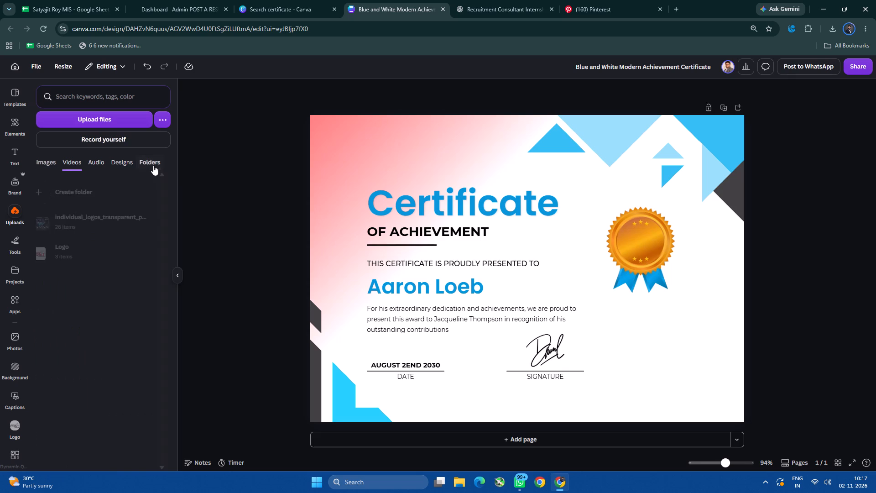
click(94, 254)
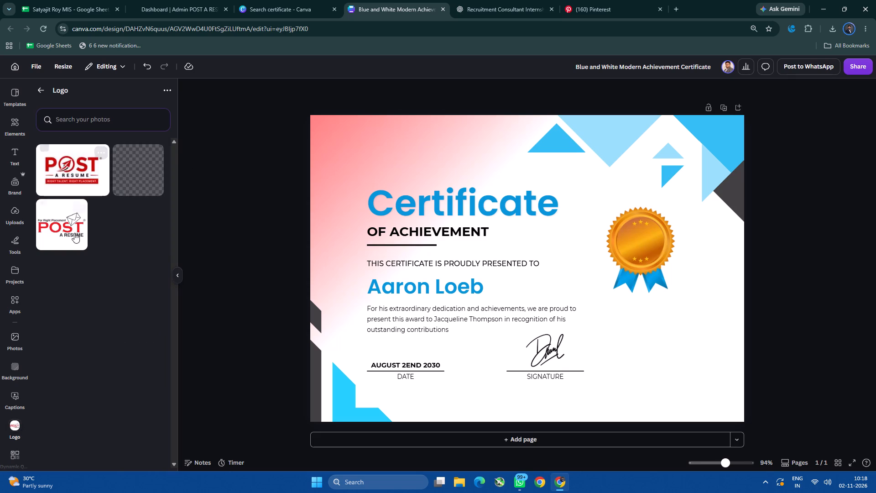
click(67, 177)
drag(688, 383, 427, 176)
drag(403, 175, 396, 146)
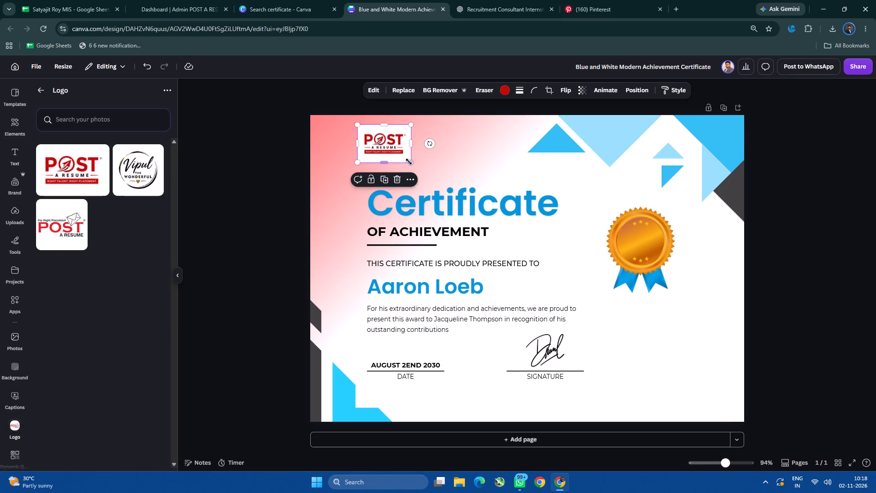
drag(409, 162, 435, 175)
drag(422, 160, 431, 167)
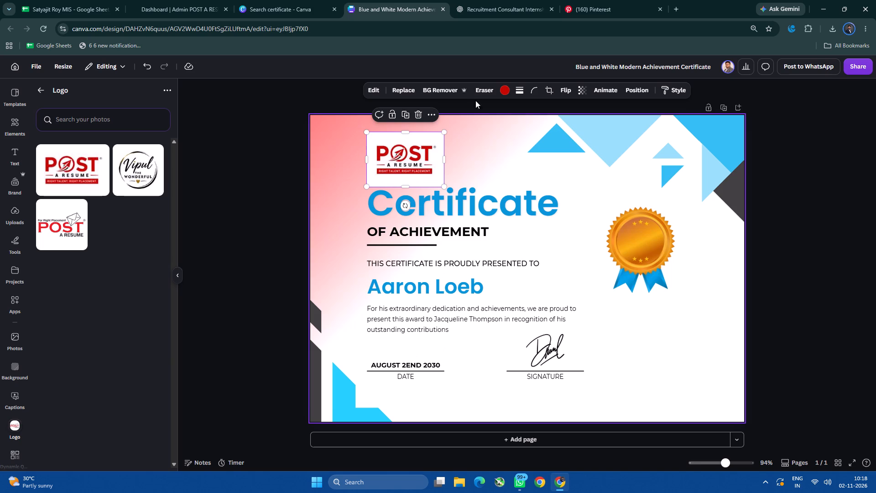
Remove the white background from the Post A Resume logo.
click(447, 86)
Recolour both the mid-blue and light blue triangles in the certificate's upper corner graphic with the logo's red.
click(609, 156)
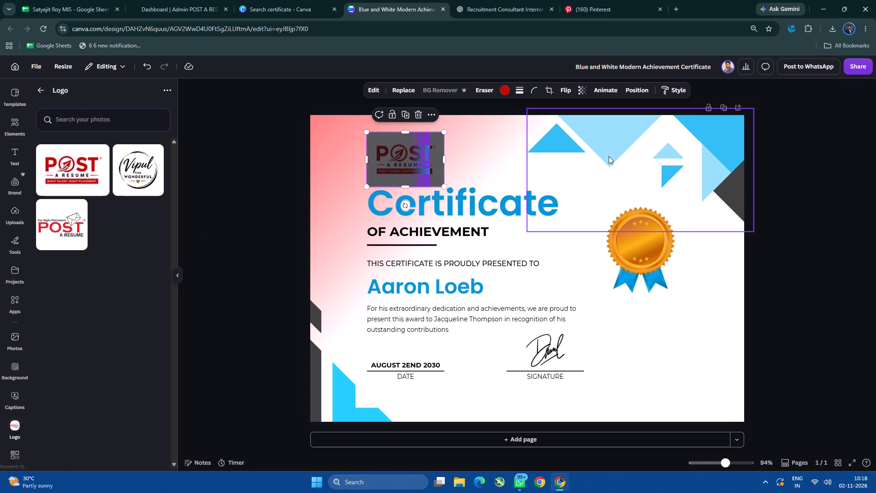
click(447, 89)
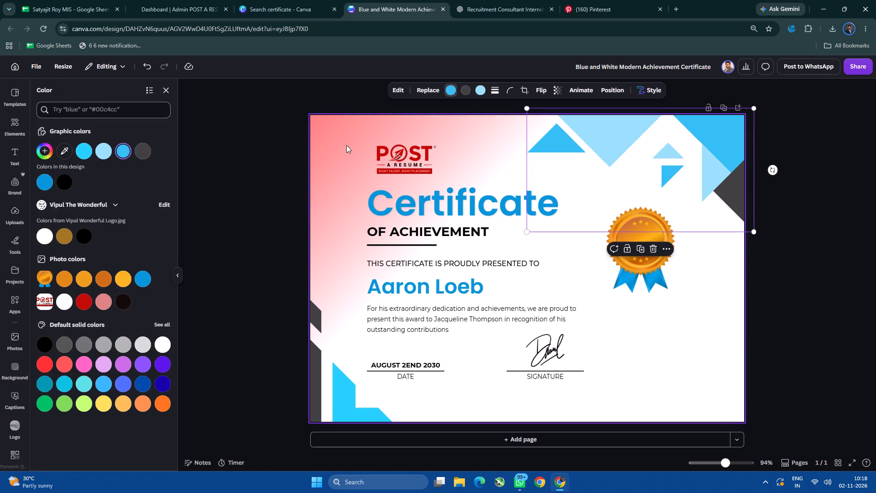
click(80, 301)
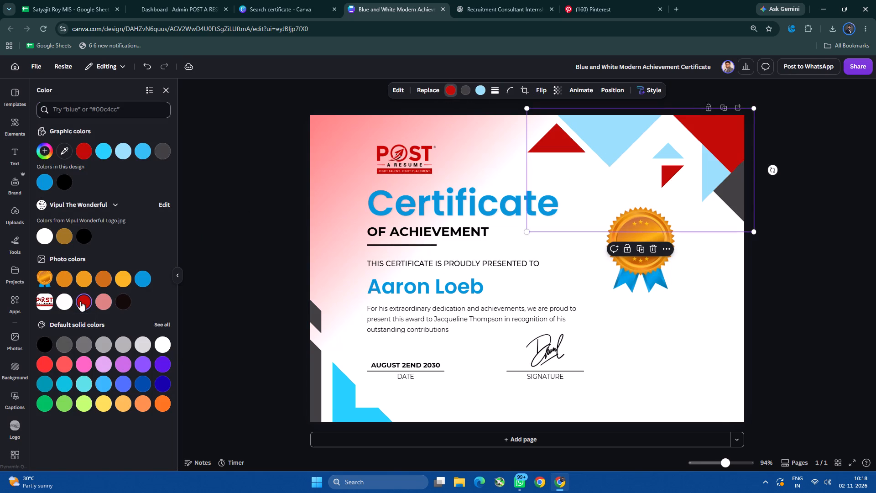
click(480, 90)
click(80, 304)
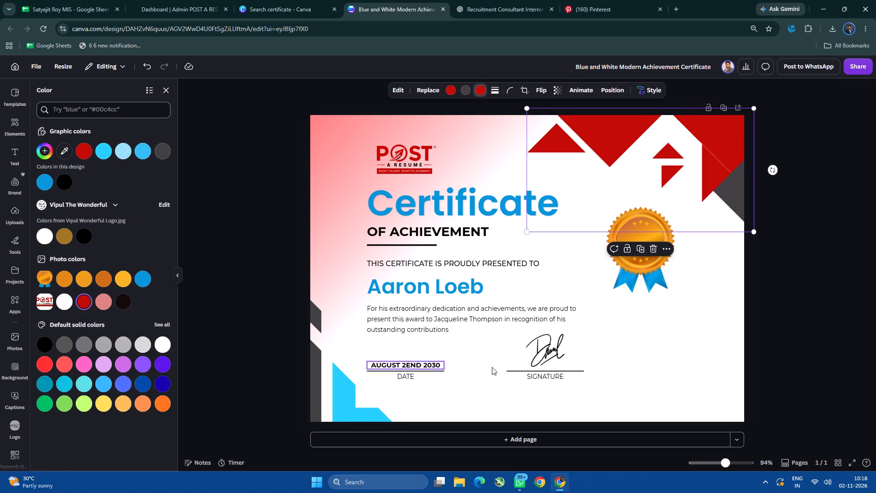
click(699, 406)
click(691, 393)
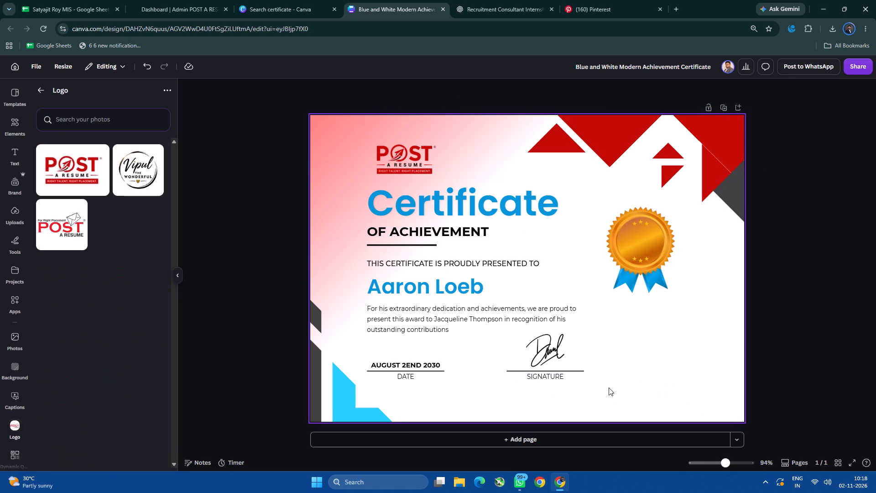
Recolour the cyan shape in the certificate's lower corner graphic to vivid red #c10b06.
click(355, 395)
click(462, 93)
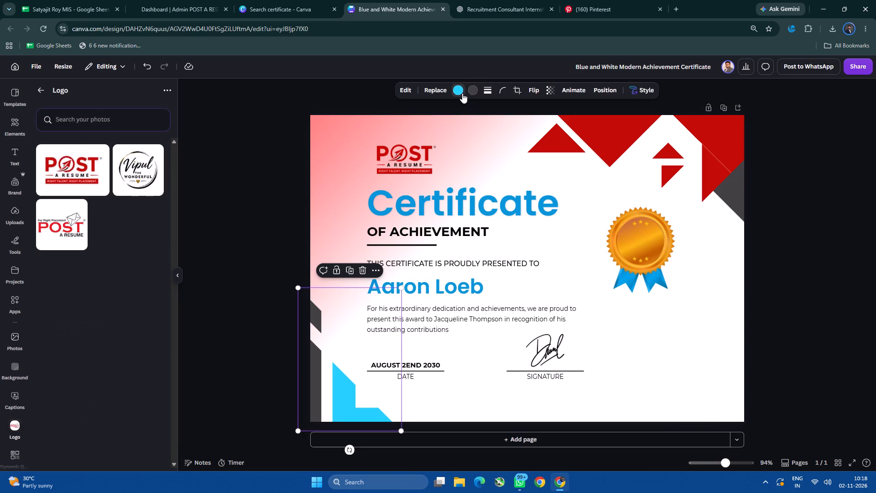
click(99, 159)
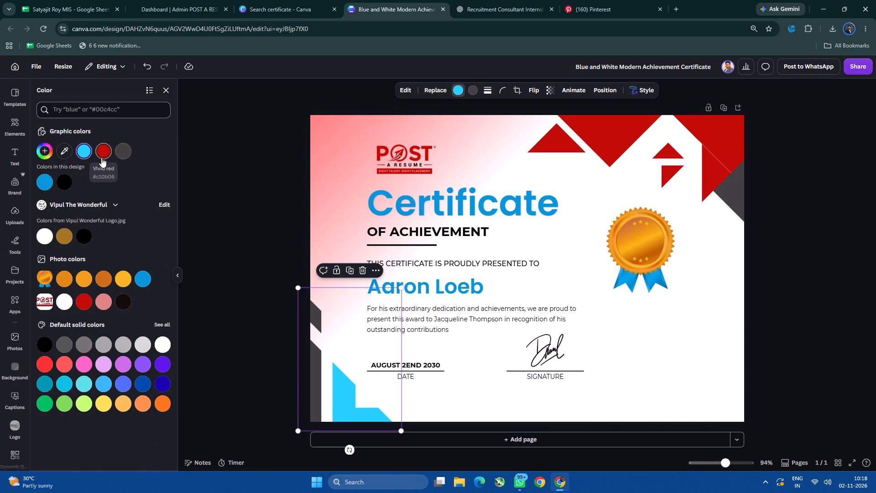
click(105, 154)
click(649, 373)
Recolour the blue ribbon of the gold medal with the design's red.
click(638, 275)
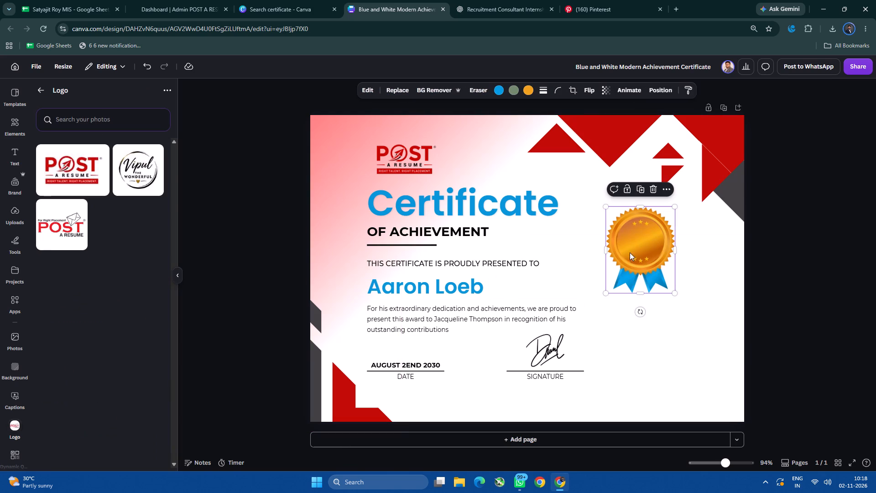
click(490, 92)
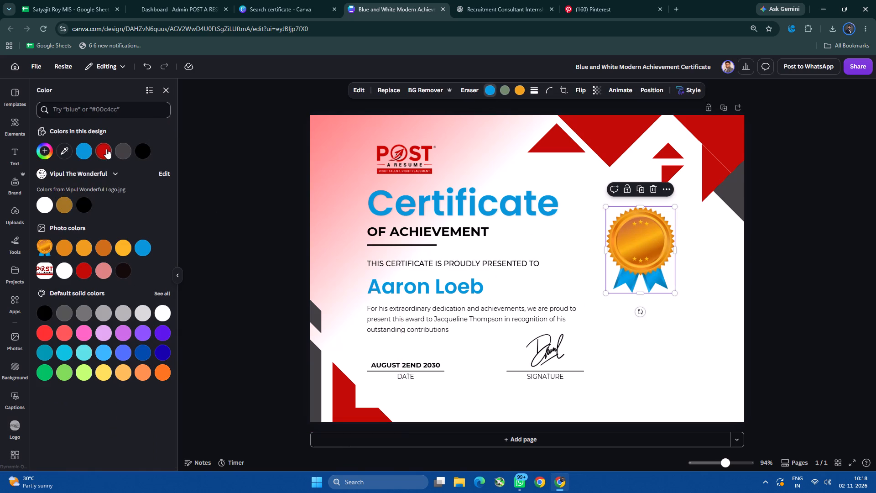
click(106, 149)
click(798, 304)
Set the Certificate heading's text colour to the design's red.
click(405, 205)
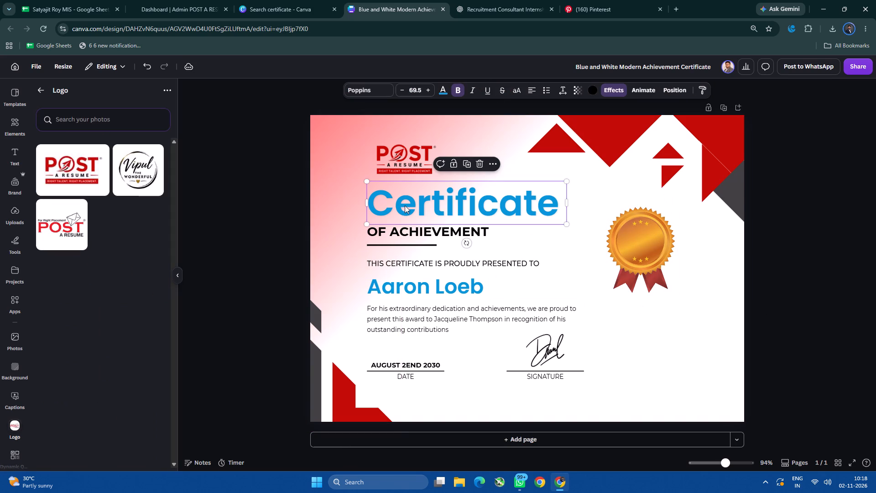
click(440, 97)
click(442, 91)
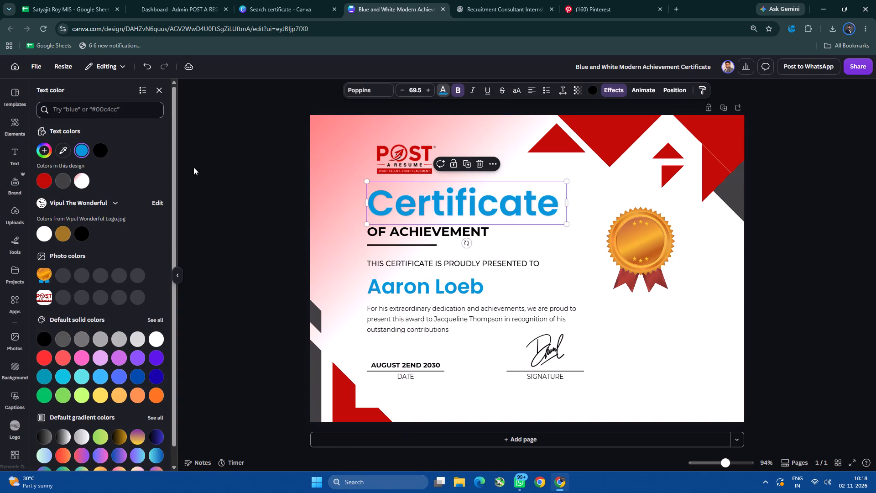
click(42, 182)
Replace the placeholder recipient name with the actual recipient's name and widen its text box to fit on one line.
click(466, 293)
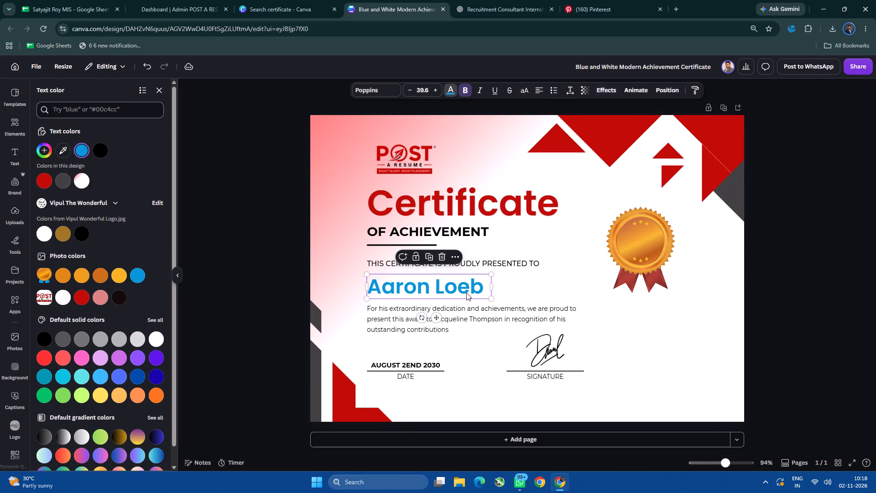
click(466, 293)
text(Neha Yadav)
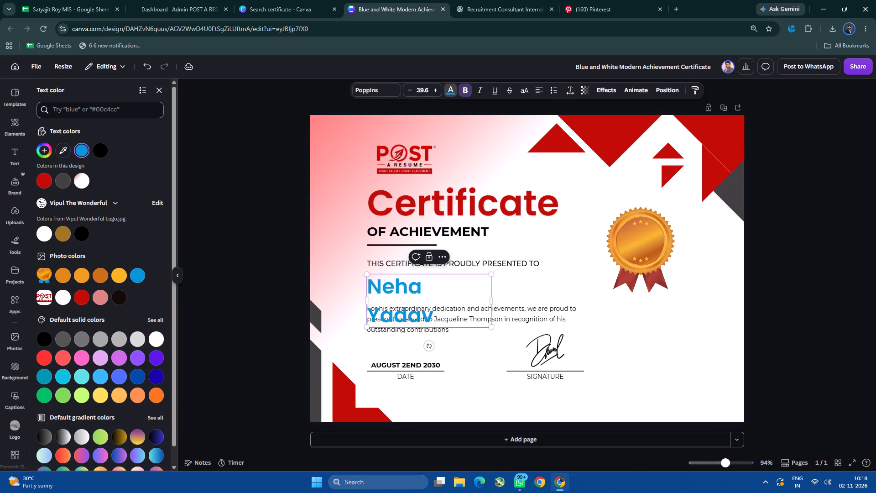
drag(494, 300, 516, 300)
Set the recipient name's text colour to the same red as the heading.
click(467, 294)
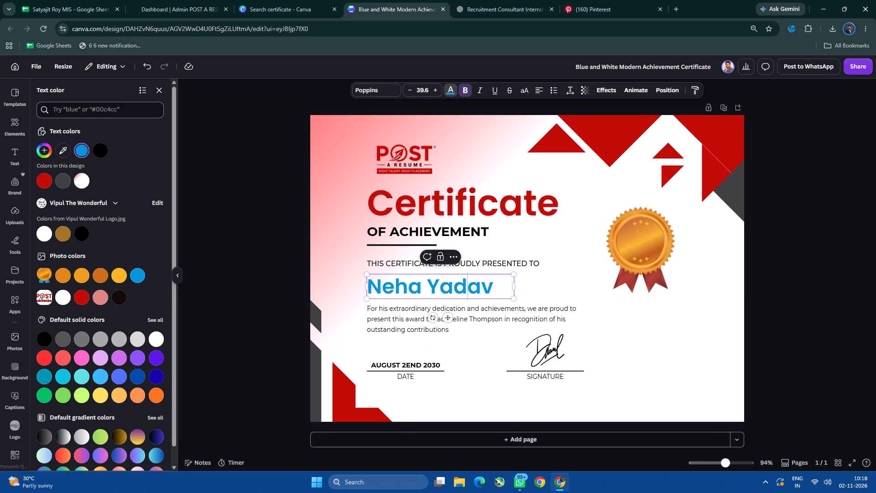
key(ctrl+a)
click(43, 181)
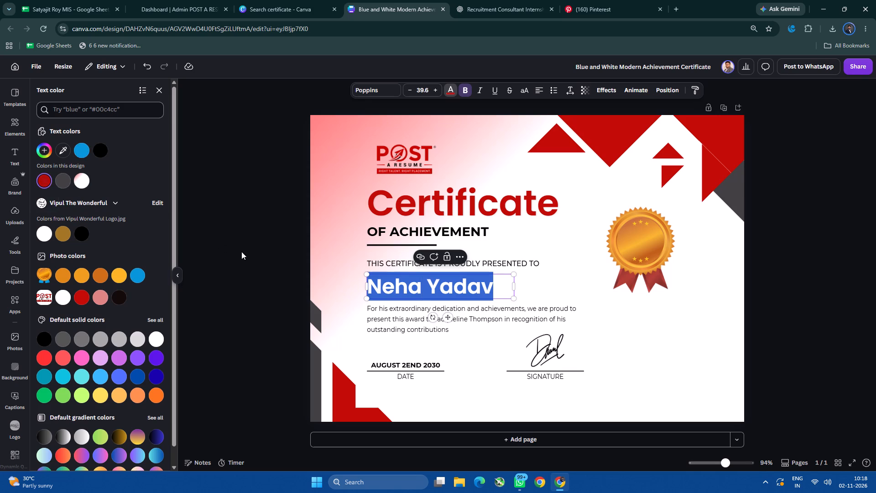
click(241, 252)
click(241, 252)
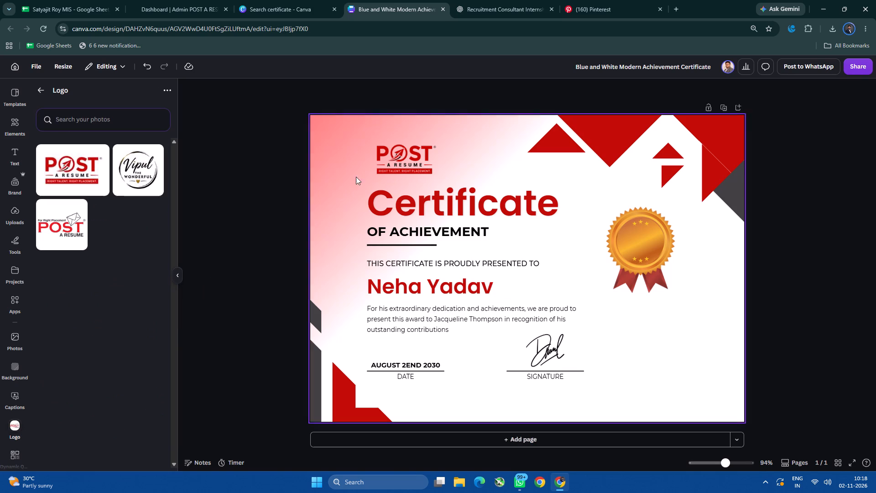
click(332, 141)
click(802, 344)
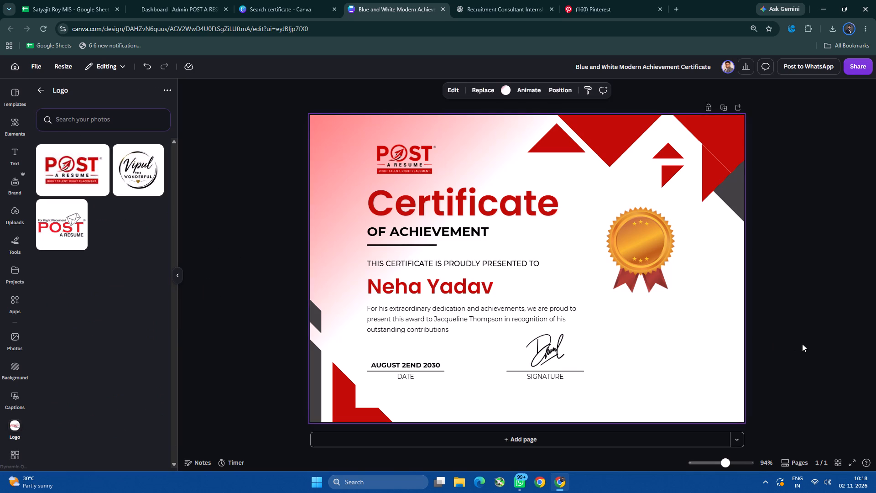
Enlarge the Post A Resume logo and reposition it slightly higher above the Certificate heading.
drag(385, 160, 379, 148)
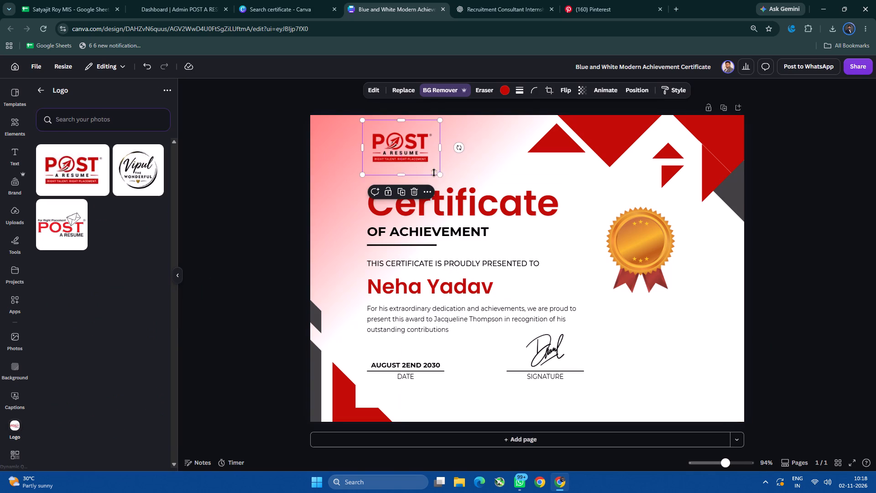
drag(441, 176, 465, 182)
drag(417, 161, 412, 158)
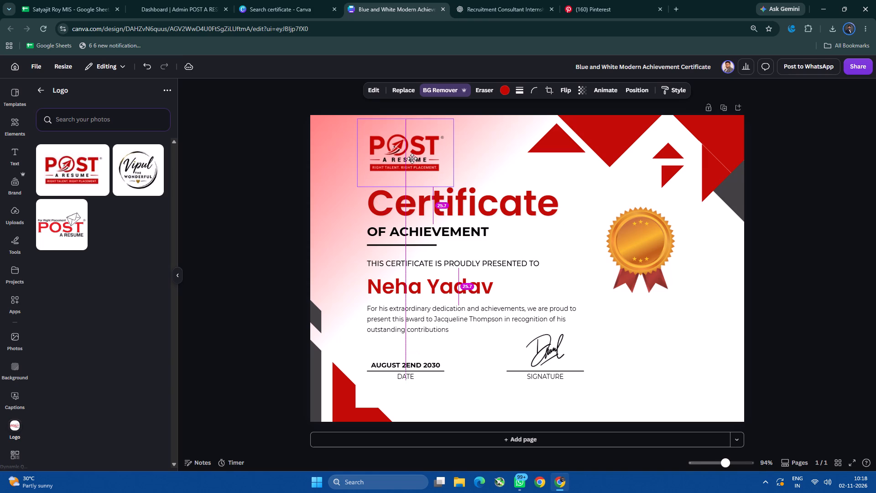
Nudge the Post A Resume logo slightly higher above the Certificate heading.
drag(412, 158, 413, 157)
click(252, 166)
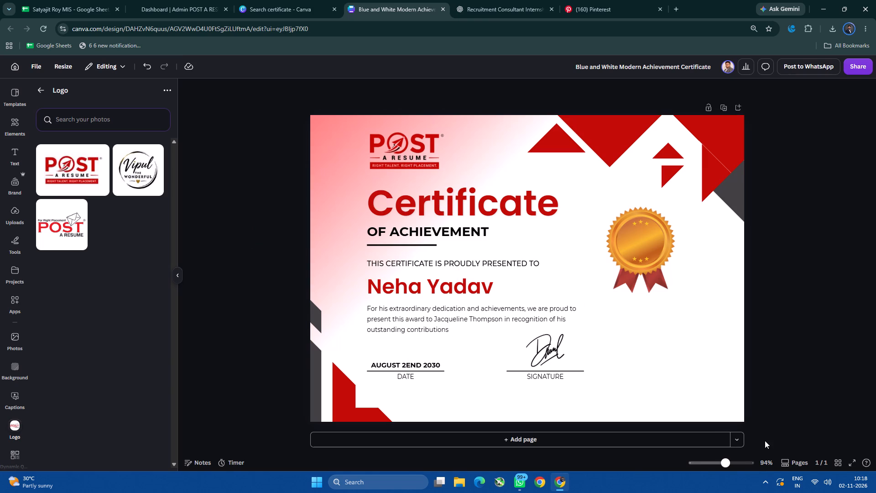
Replace the placeholder date above the DATE line with "November 3rd 2026".
double_click(418, 364)
click(421, 365)
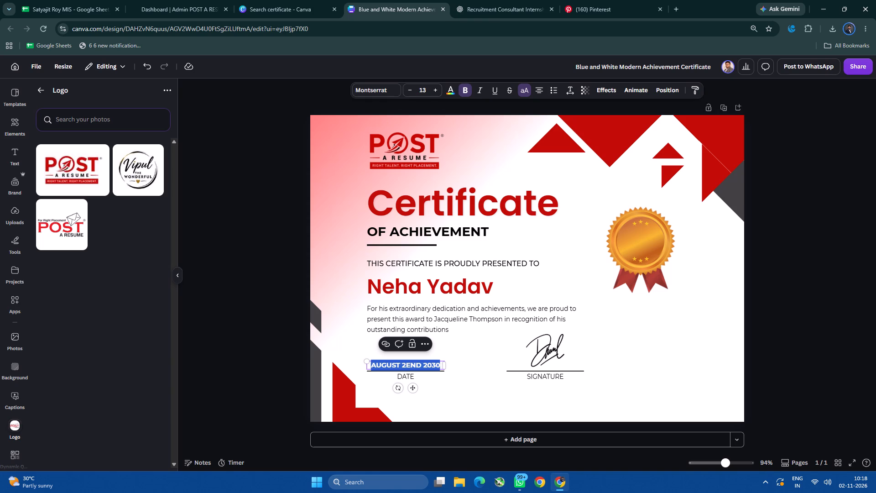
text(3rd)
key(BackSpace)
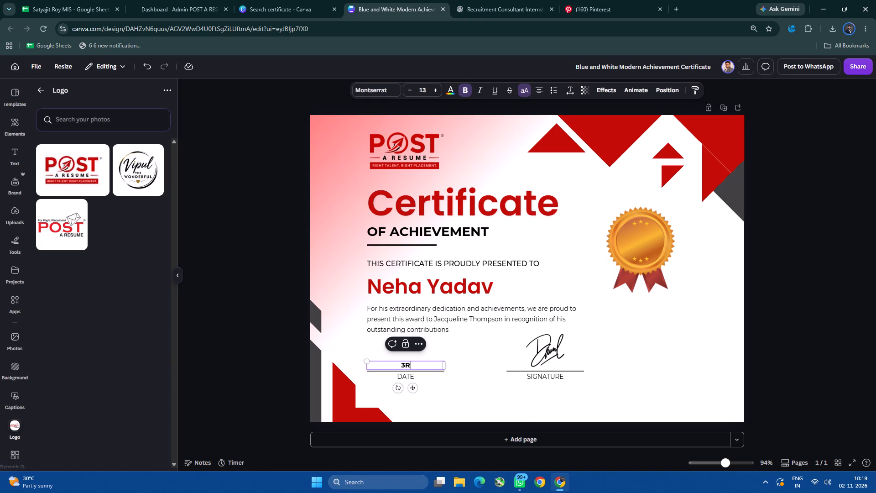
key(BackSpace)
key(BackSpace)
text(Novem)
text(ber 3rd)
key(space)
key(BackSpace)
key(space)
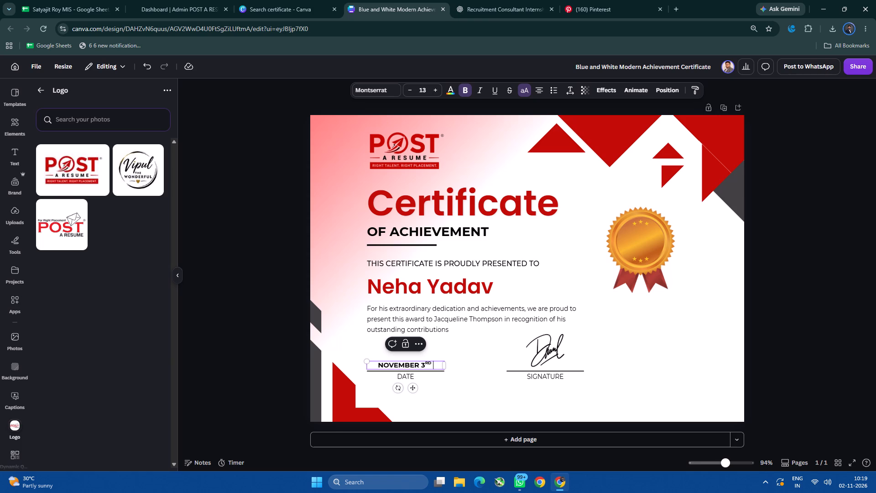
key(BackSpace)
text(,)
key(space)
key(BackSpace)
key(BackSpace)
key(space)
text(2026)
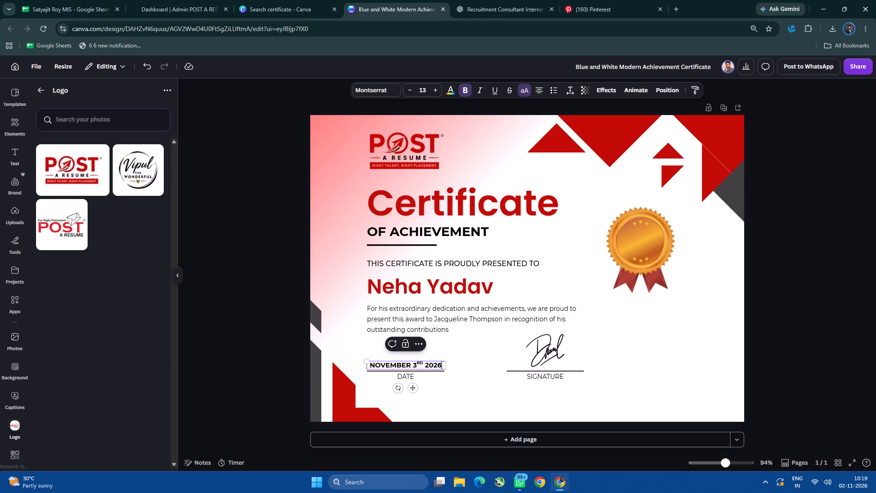
click(218, 268)
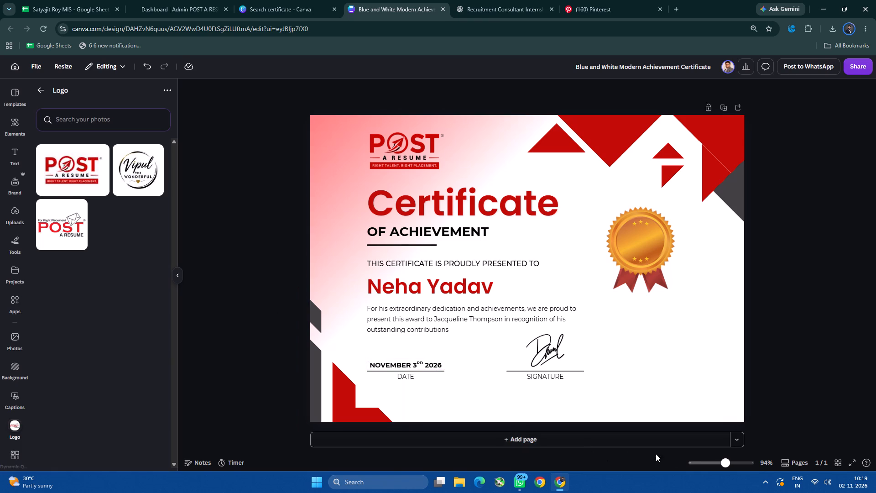
Delete the sample handwritten signature above the signature line.
click(542, 349)
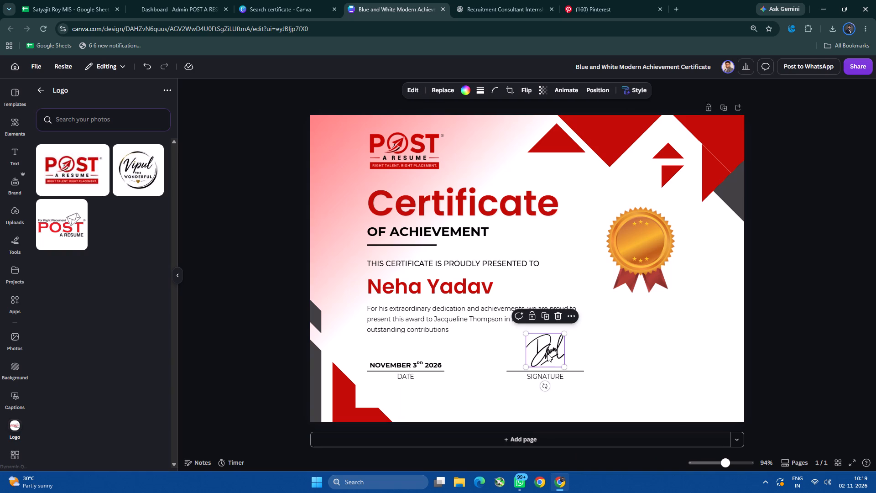
key(Delete)
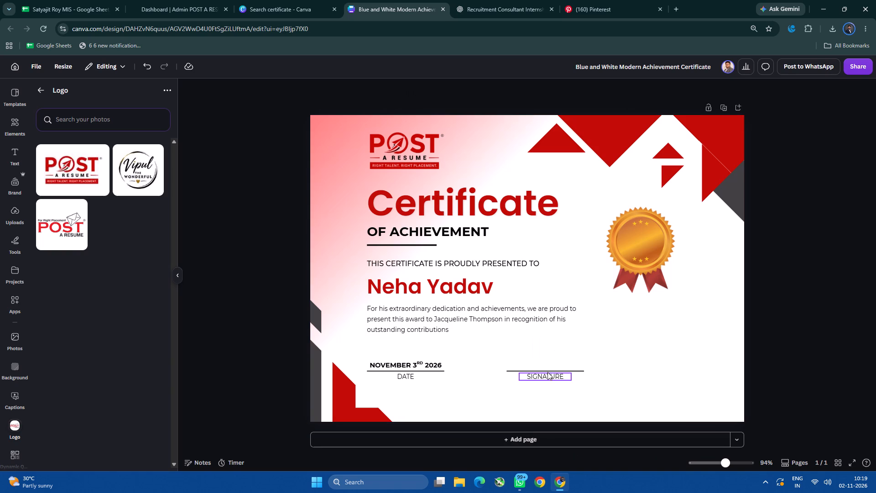
Replace the SIGNATURE label with the signatory's name and, on a second line, "Founder & Business Head".
double_click(547, 376)
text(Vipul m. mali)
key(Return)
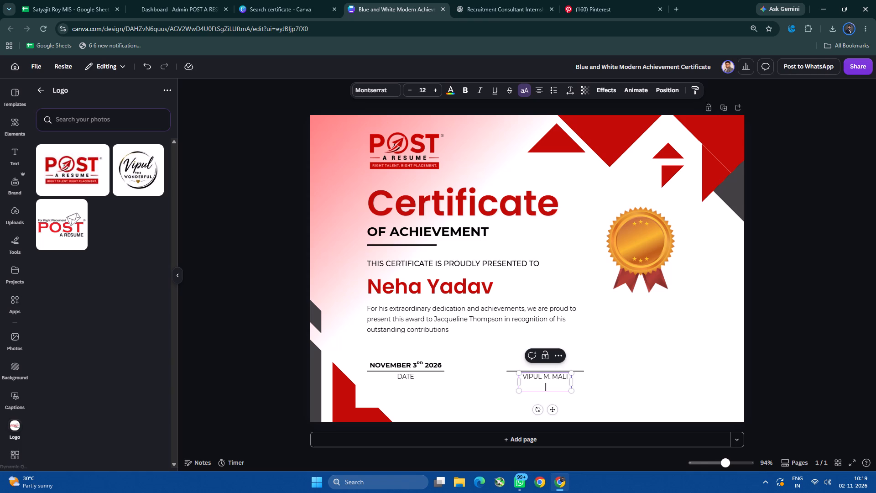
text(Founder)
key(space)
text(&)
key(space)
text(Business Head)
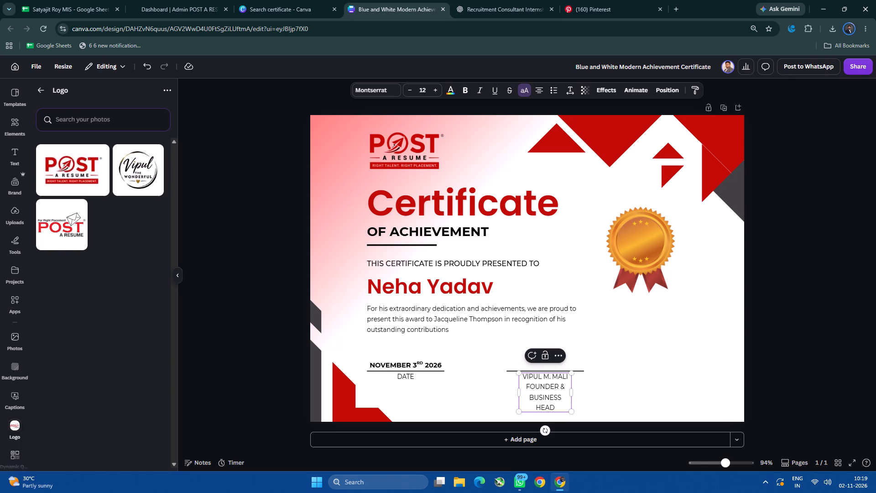
Widen the signatory text box so the title fits on one line, and centre it beneath the signature line.
drag(573, 392, 620, 398)
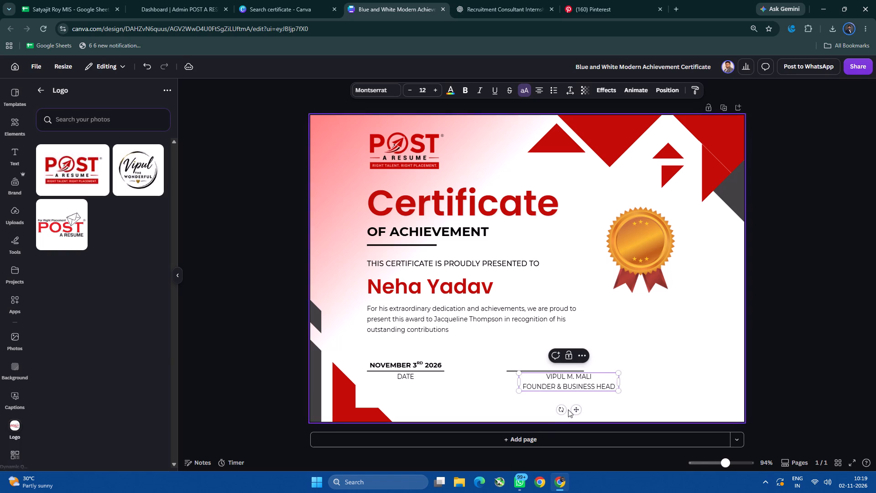
drag(574, 409, 545, 410)
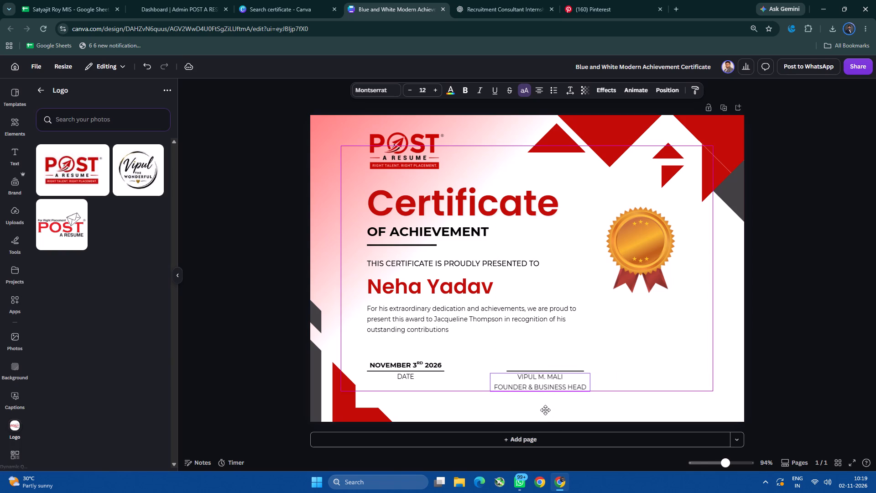
drag(545, 410, 551, 410)
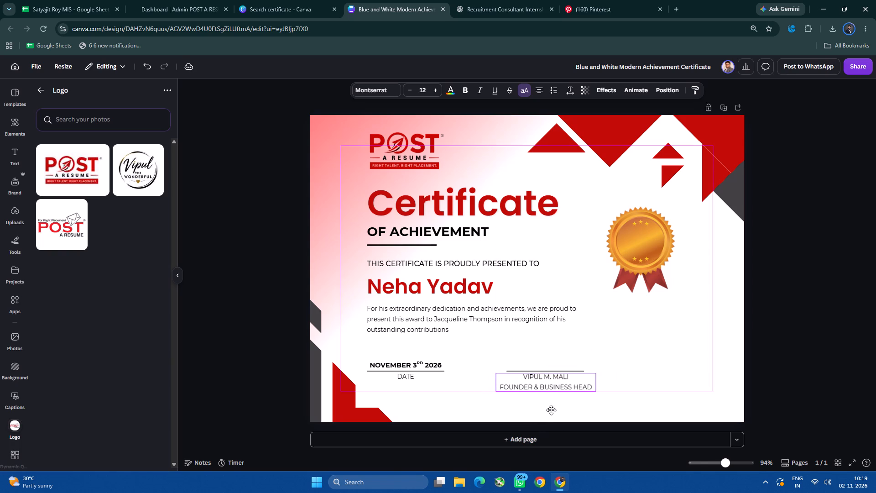
drag(551, 410, 549, 410)
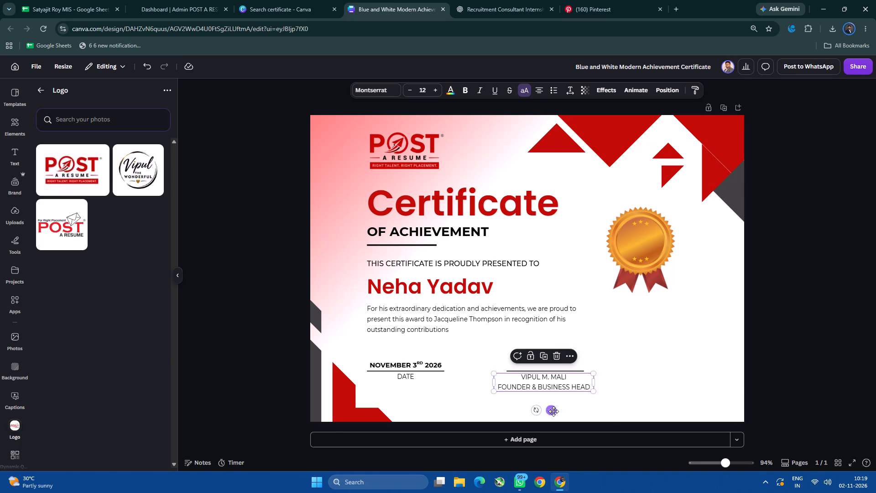
click(610, 422)
click(555, 388)
click(553, 410)
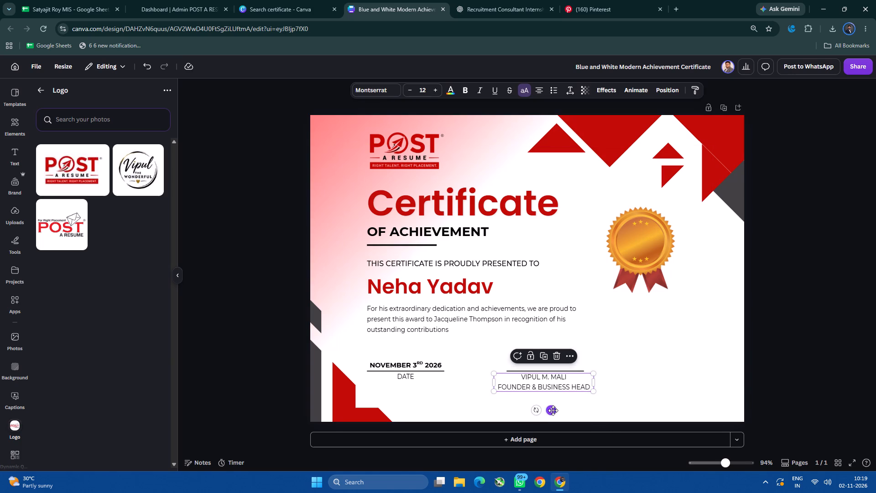
click(603, 410)
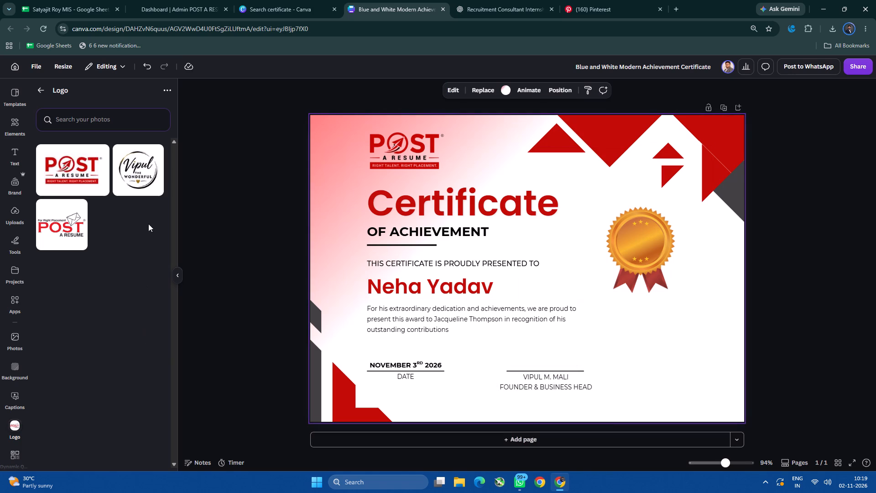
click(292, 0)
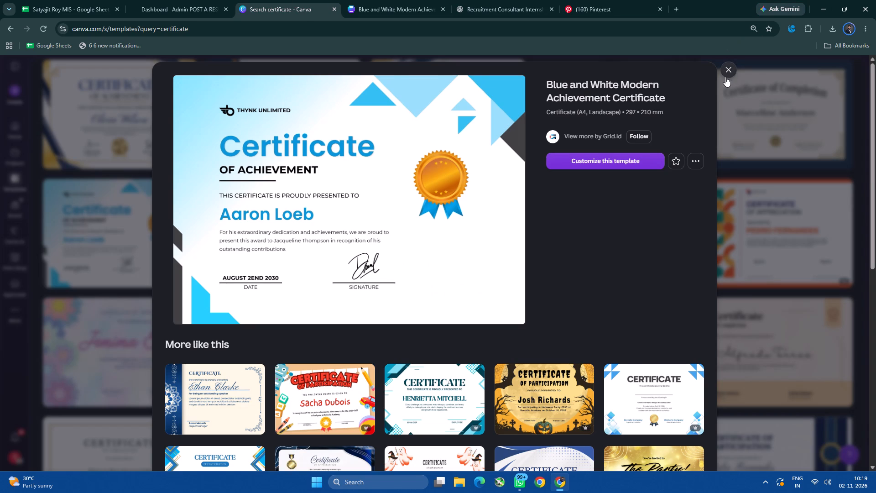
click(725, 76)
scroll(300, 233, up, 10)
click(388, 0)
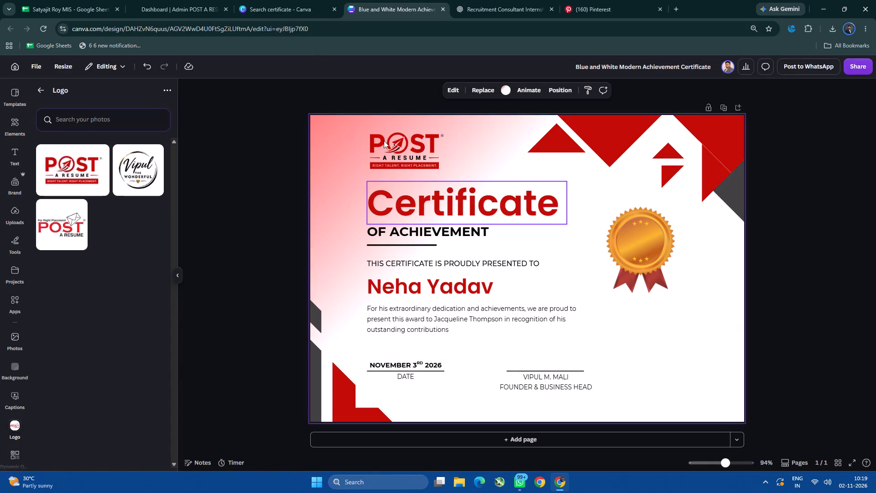
Lighten the first colour of the certificate's background gradient to a pale pink.
click(326, 126)
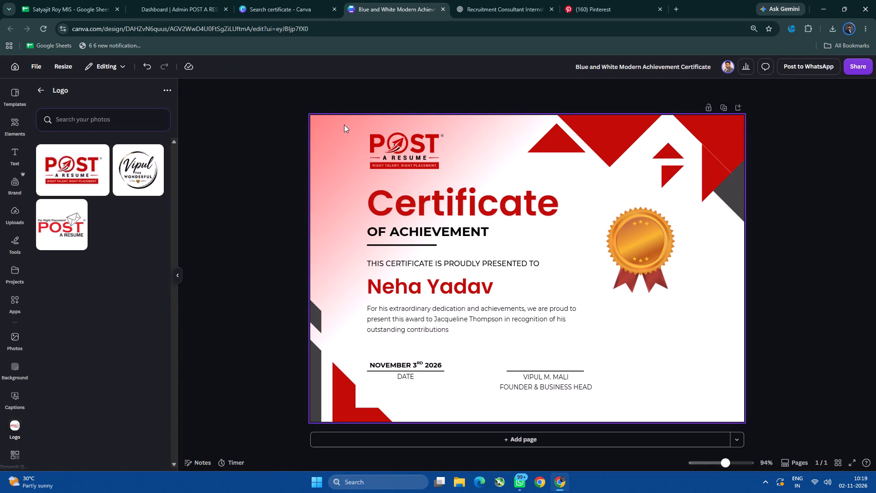
click(344, 125)
click(506, 91)
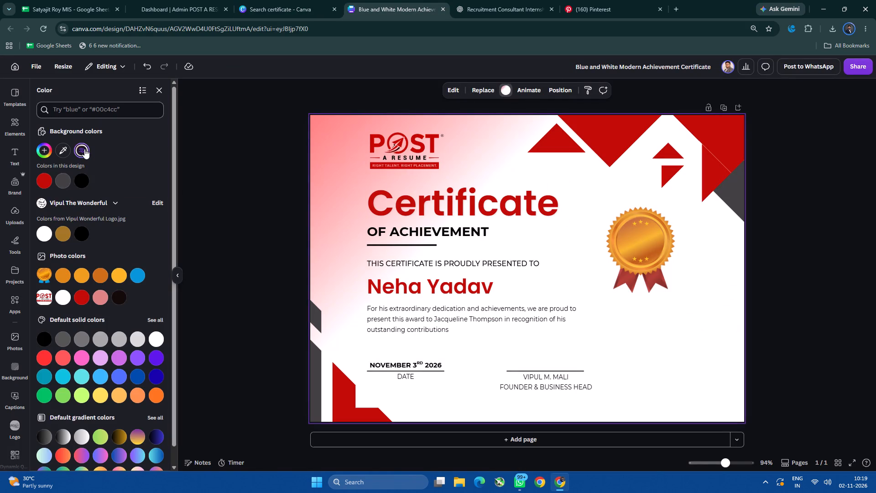
click(84, 149)
click(50, 209)
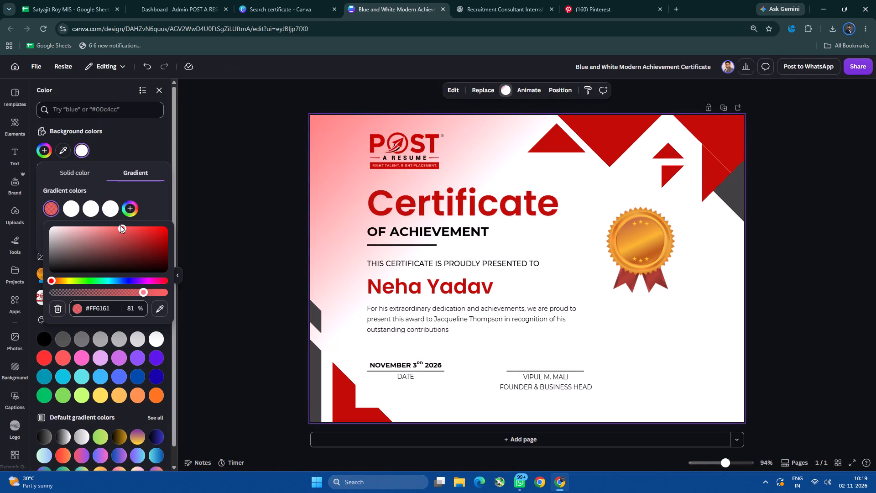
drag(120, 225, 92, 225)
drag(98, 232, 70, 224)
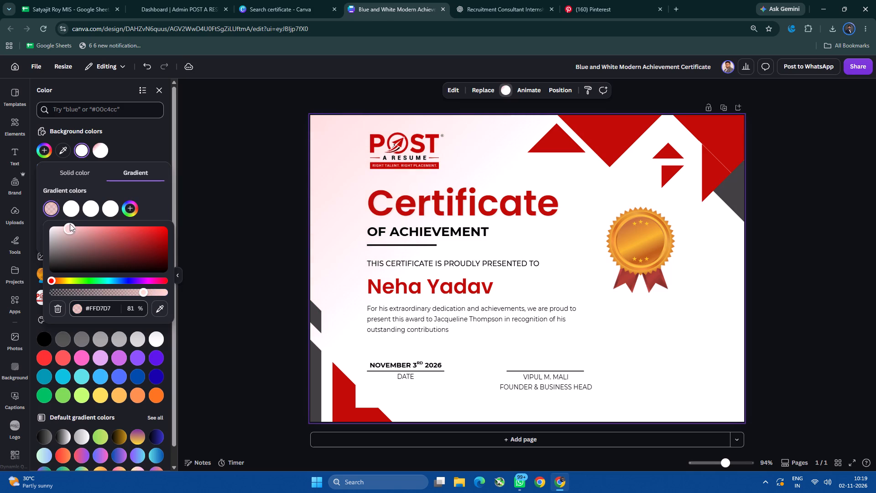
drag(70, 224, 82, 220)
click(221, 92)
click(234, 98)
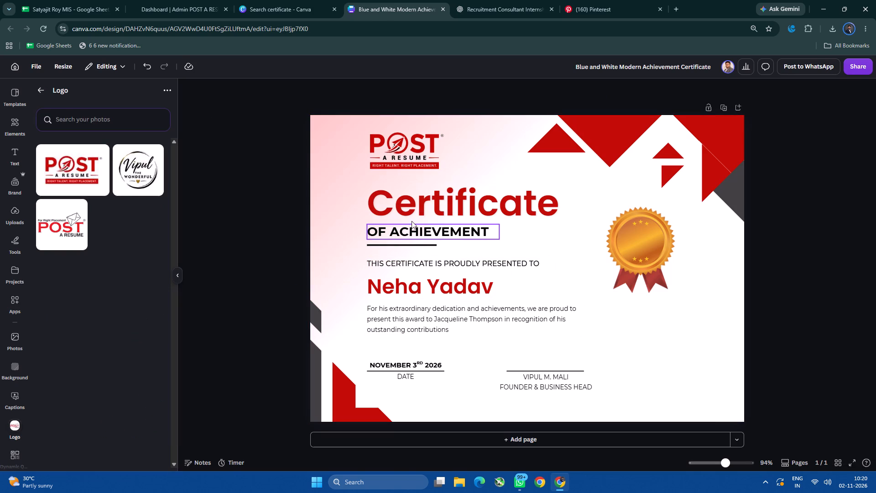
Change the subtitle under the Certificate heading to "Of Completion".
double_click(415, 234)
drag(391, 231, 500, 231)
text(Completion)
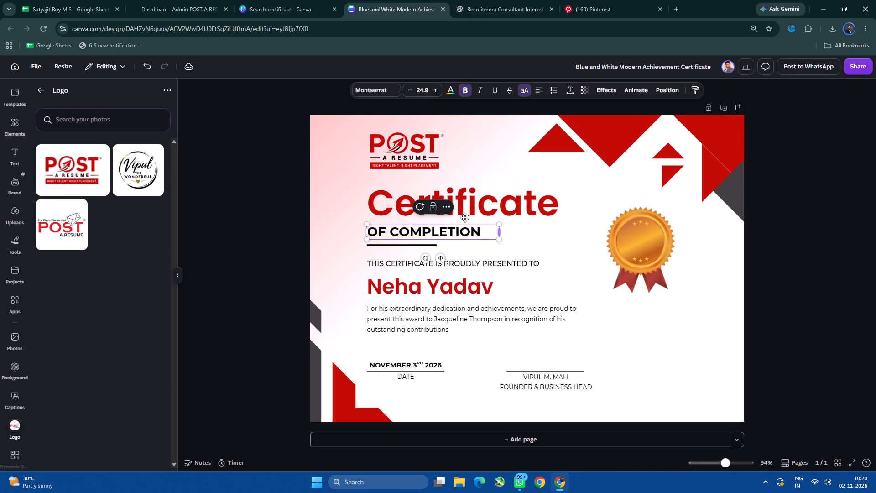
click(256, 169)
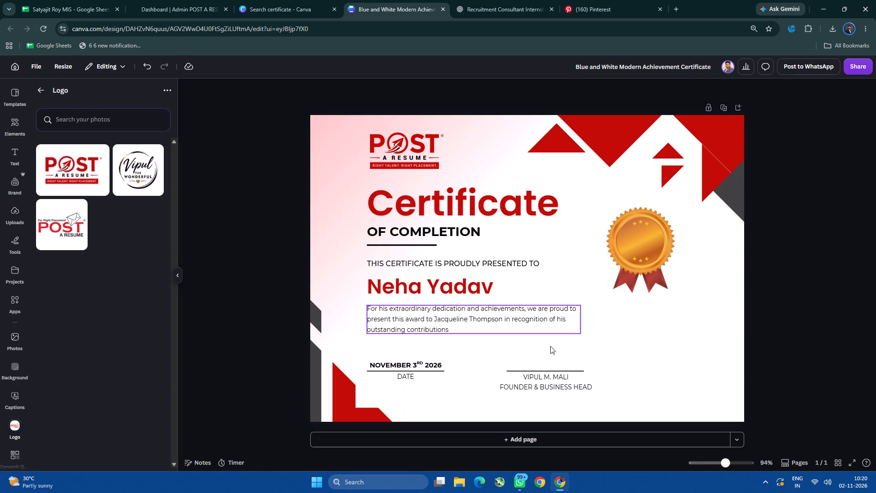
Search the Canva projects for "certific" and open the existing Certificate Recruitment design.
click(264, 0)
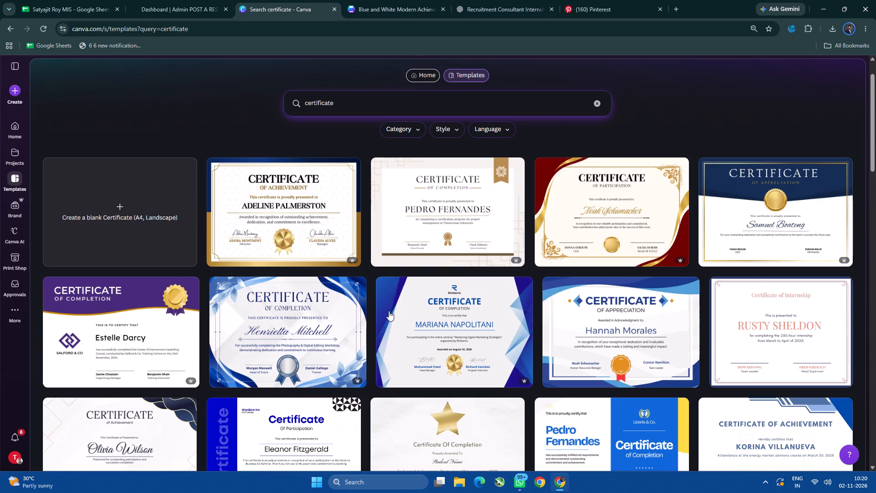
click(14, 149)
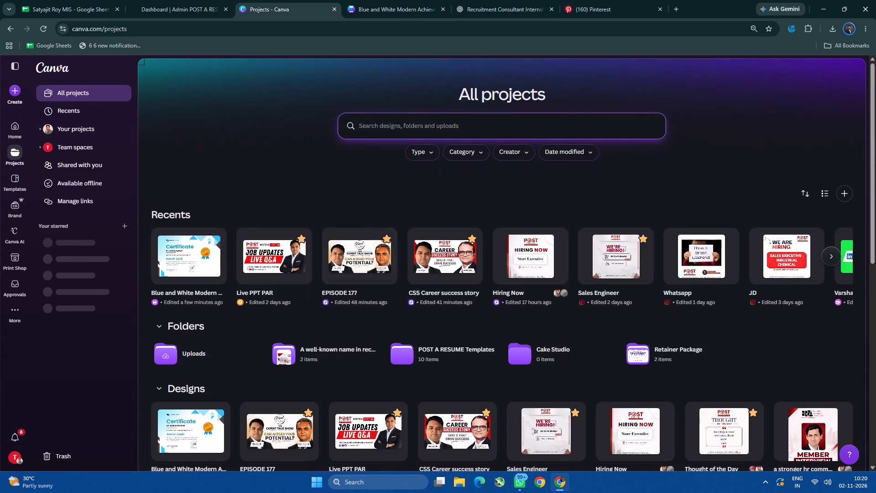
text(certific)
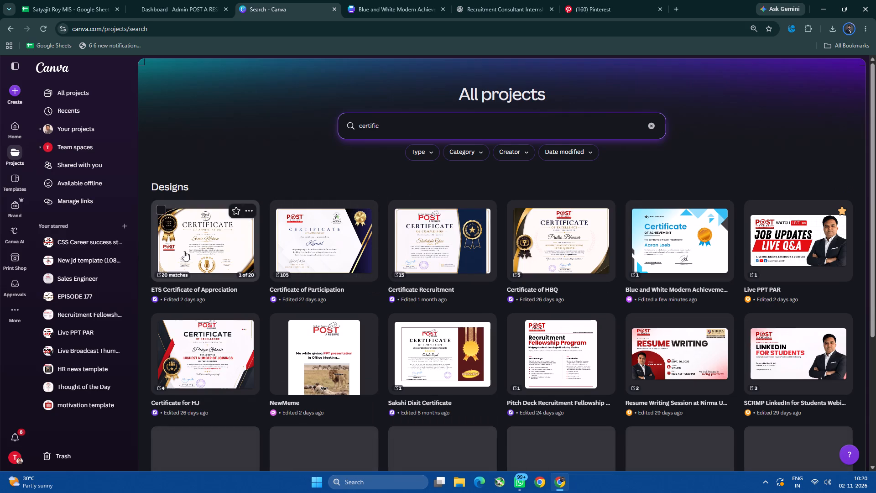
click(424, 244)
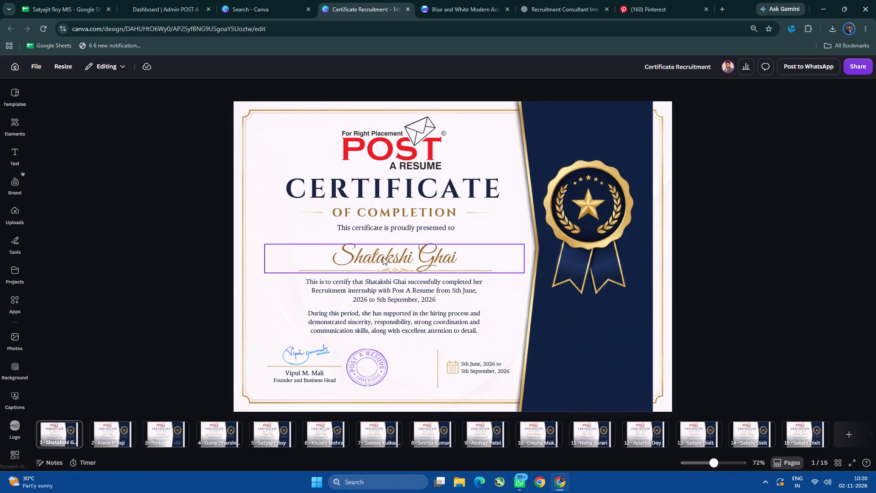
Copy the "During this period" paragraph from the first certificate and return to the Blue and White Modern Achievement Certificate design.
double_click(392, 317)
key(ctrl+a)
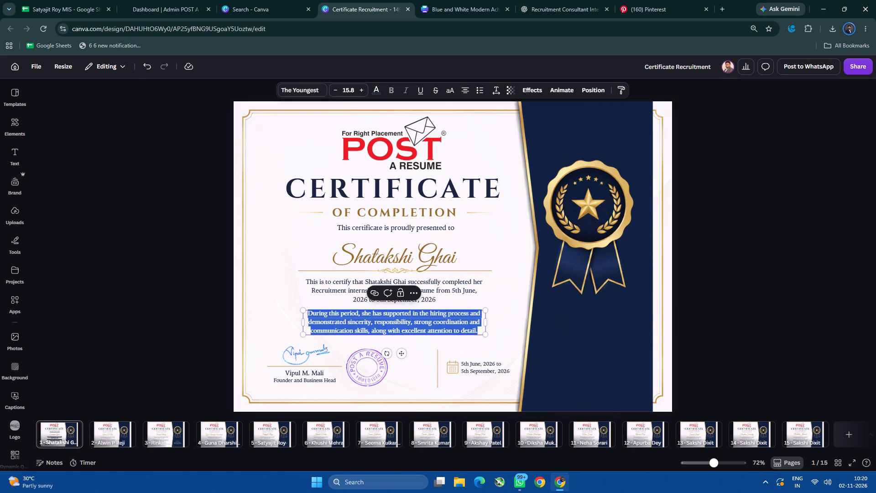
key(ctrl+c)
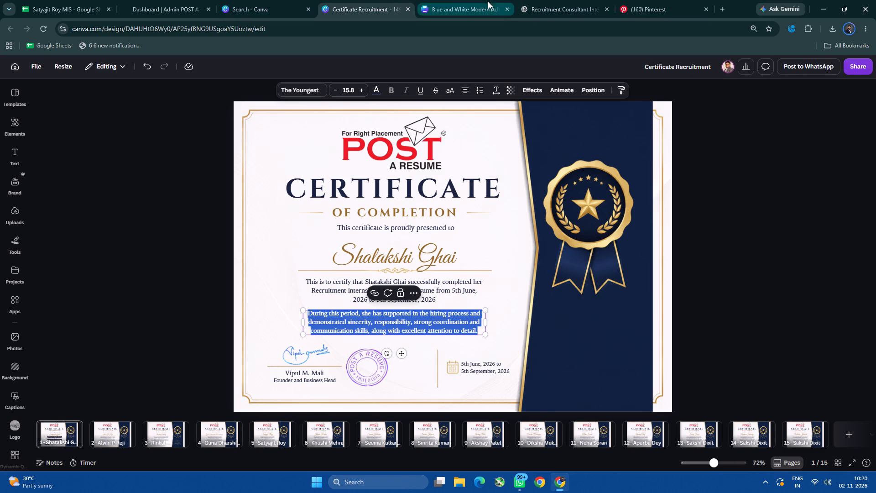
click(436, 0)
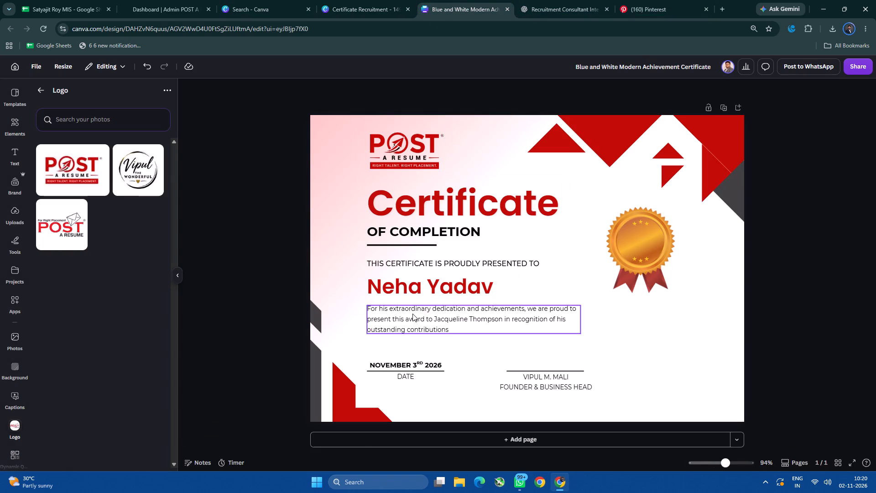
Replace the placeholder award text under the recipient's name with the copied "During this period" paragraph.
double_click(412, 314)
key(ctrl+v)
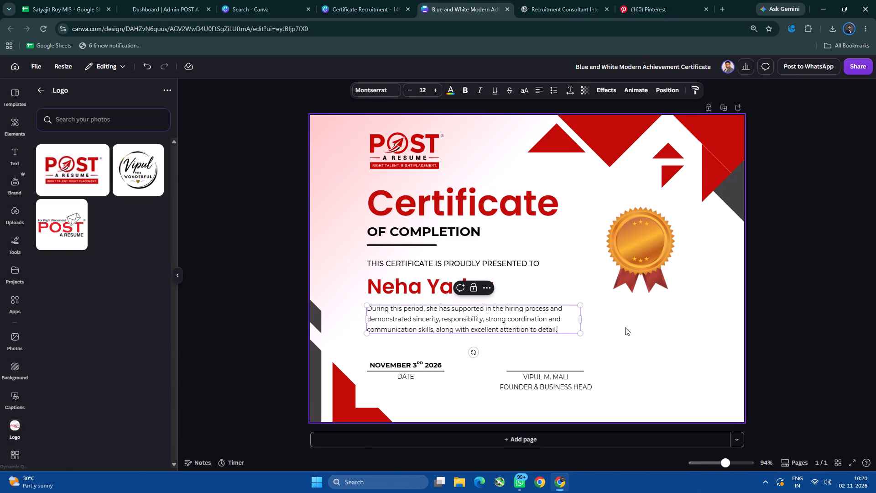
click(640, 329)
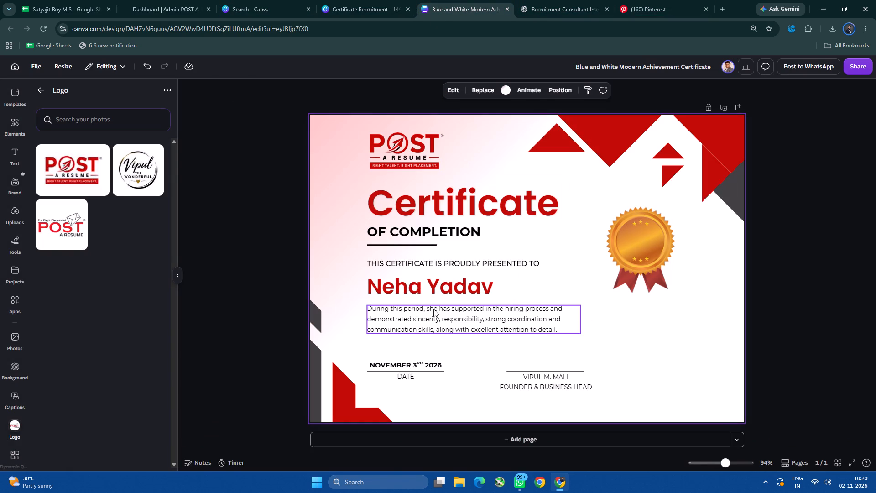
Shorten the body paragraph's opening "During this period, she" to "She".
double_click(430, 309)
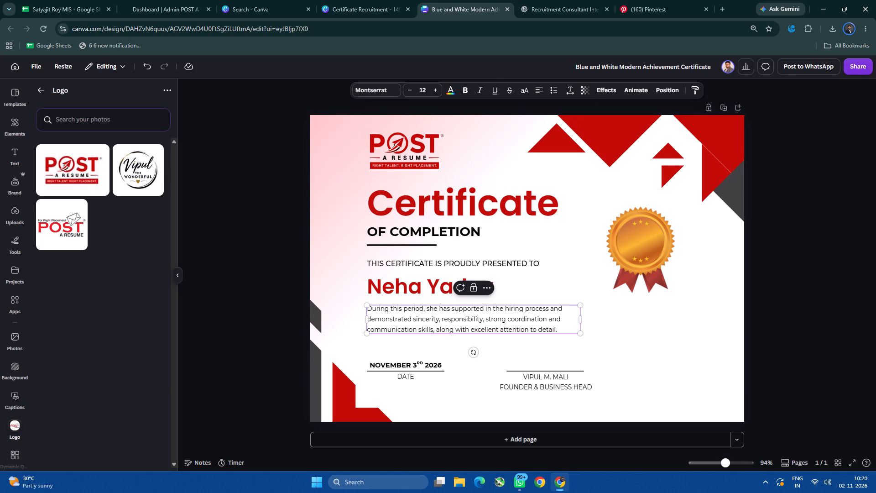
drag(436, 309, 366, 311)
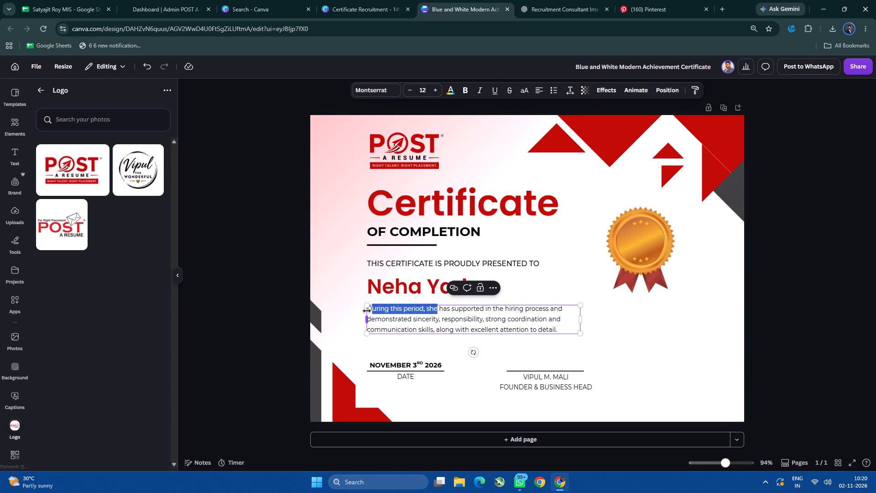
key(BackSpace)
key(BackSpace)
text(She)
click(292, 215)
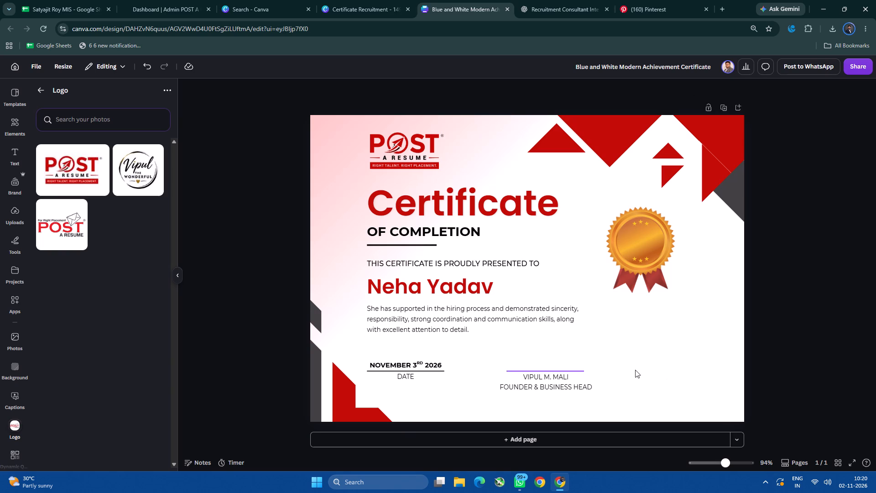
Copy "successfully completed her Recruitment internship with Post A Resume" from the Certificate Recruitment design and return to the red certificate.
click(326, 0)
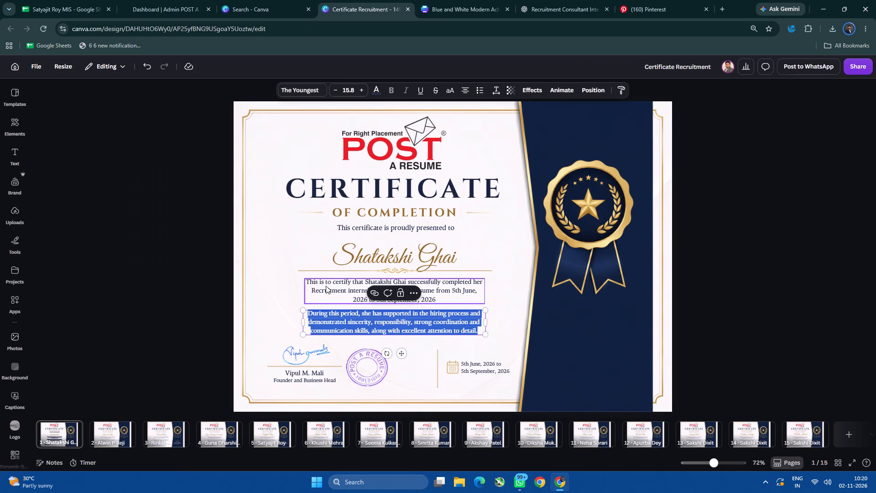
double_click(336, 284)
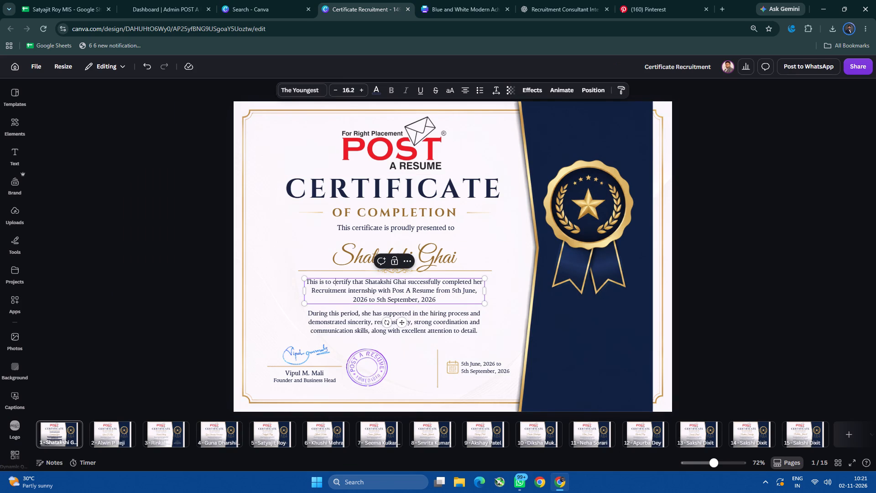
drag(408, 282, 447, 298)
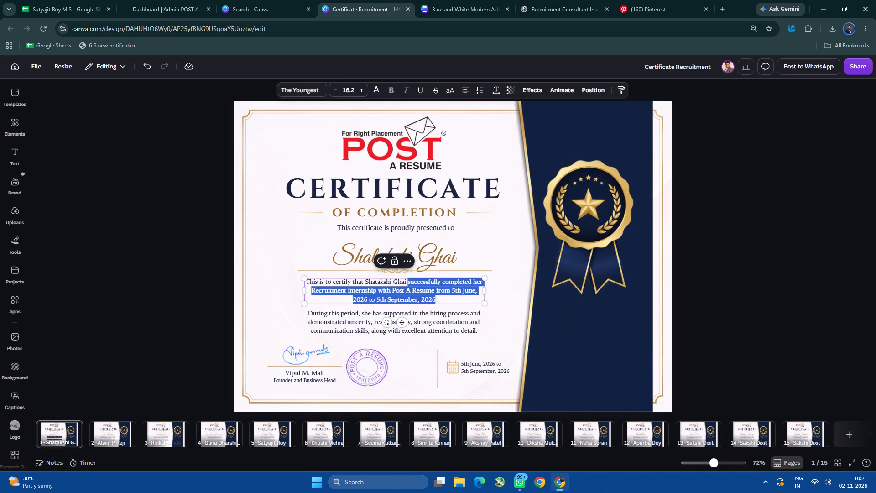
drag(447, 298, 435, 294)
key(ctrl+c)
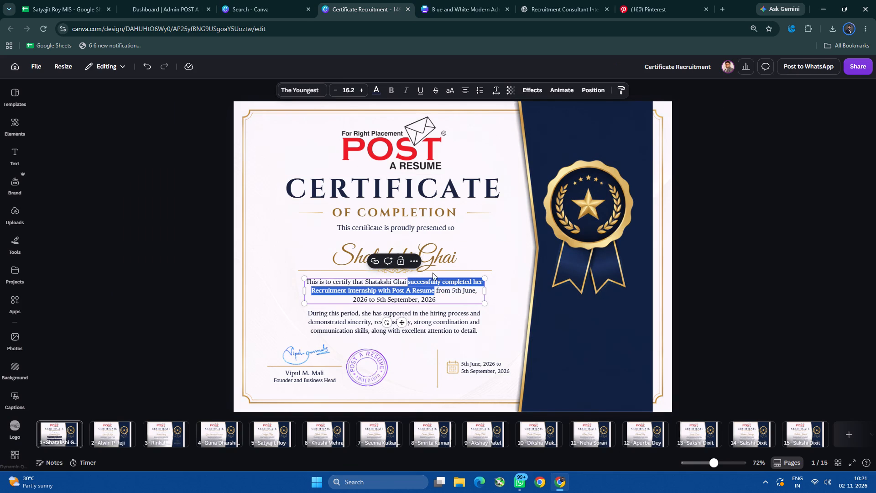
click(441, 0)
Insert the copied phrase before "She" in the body paragraph, ending it with a full stop and a space.
double_click(407, 311)
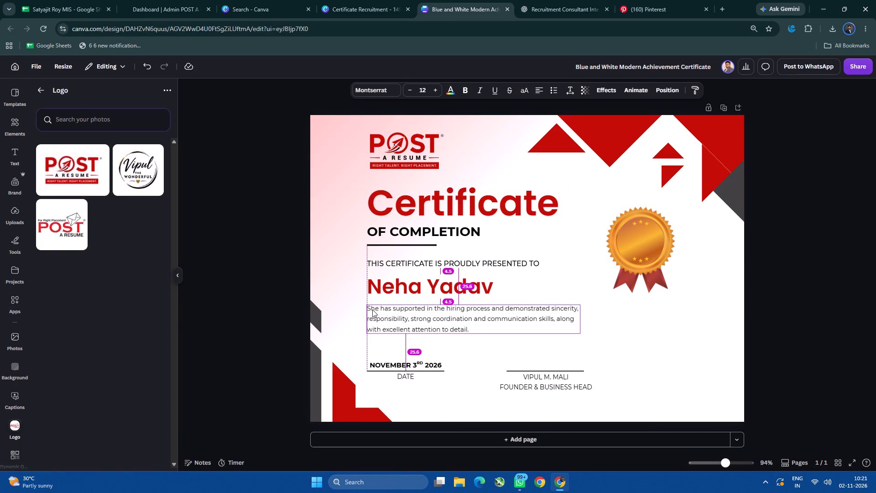
key(ctrl+z)
double_click(370, 309)
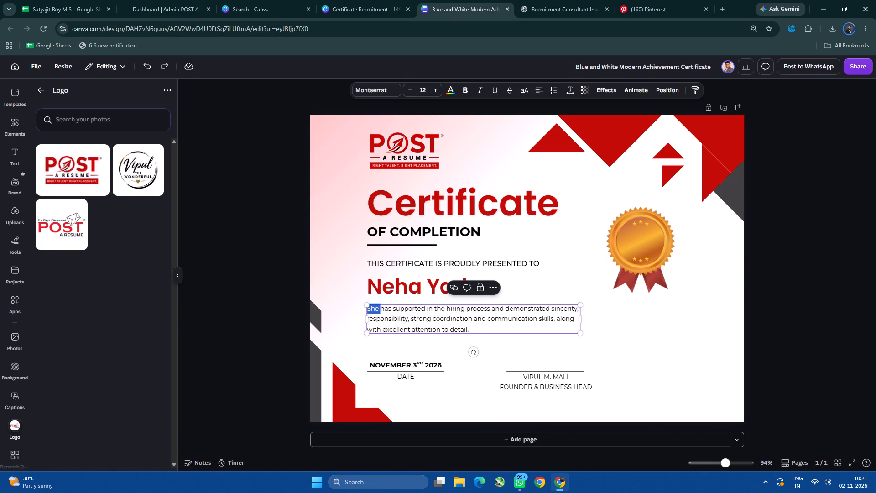
key(Left)
key(ctrl+v)
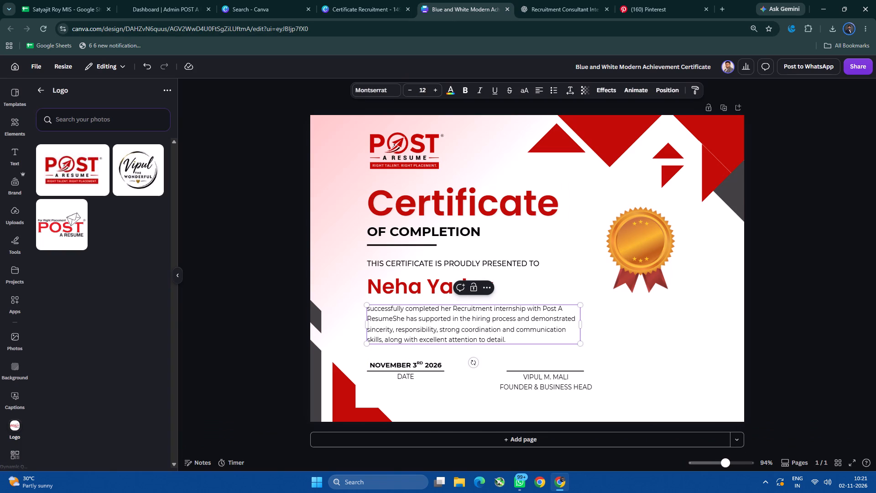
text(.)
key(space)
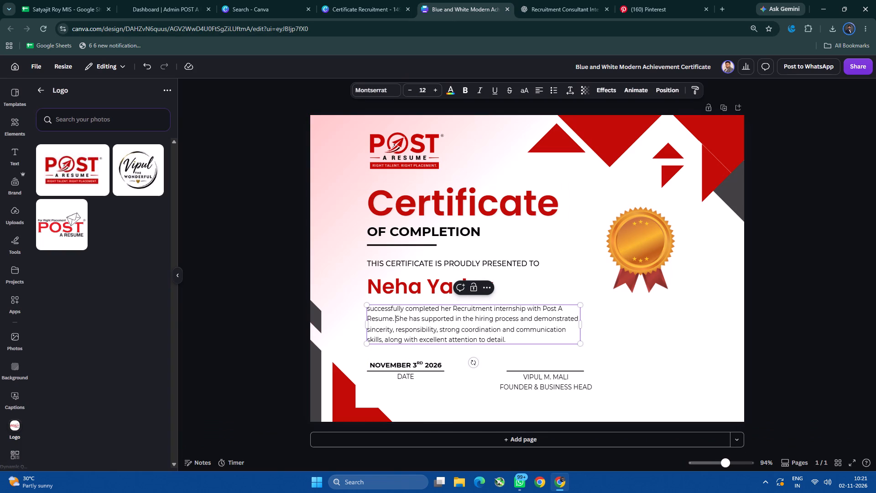
Replace "internship" with "Fellowship" in the body paragraph.
drag(525, 309, 499, 306)
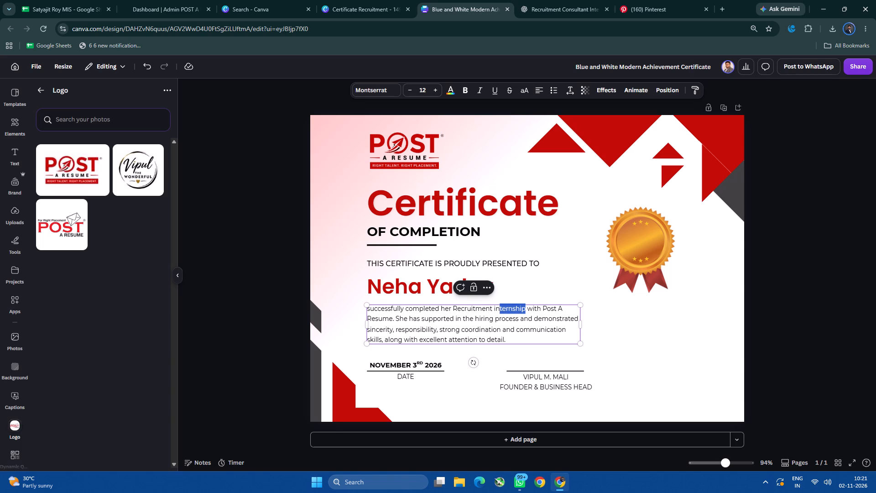
drag(499, 306, 494, 309)
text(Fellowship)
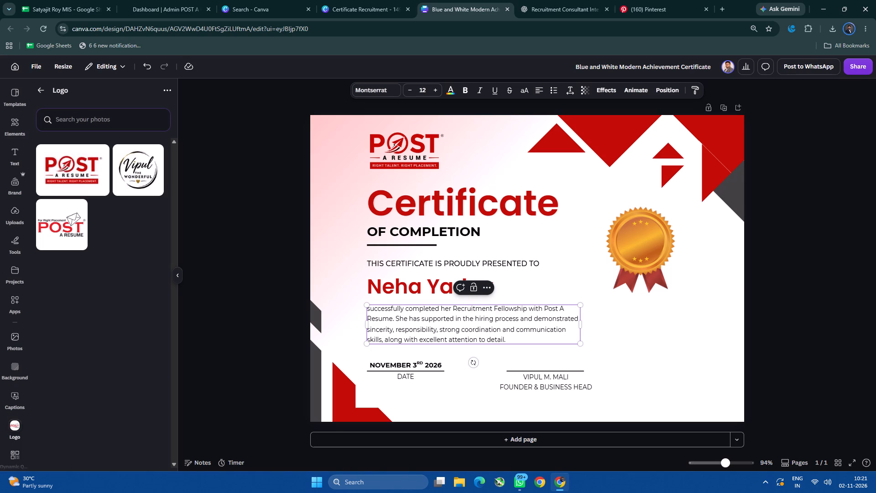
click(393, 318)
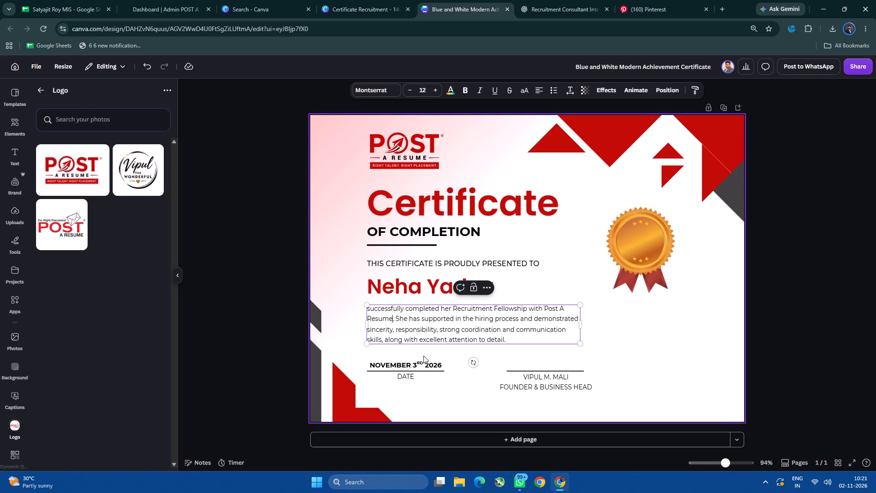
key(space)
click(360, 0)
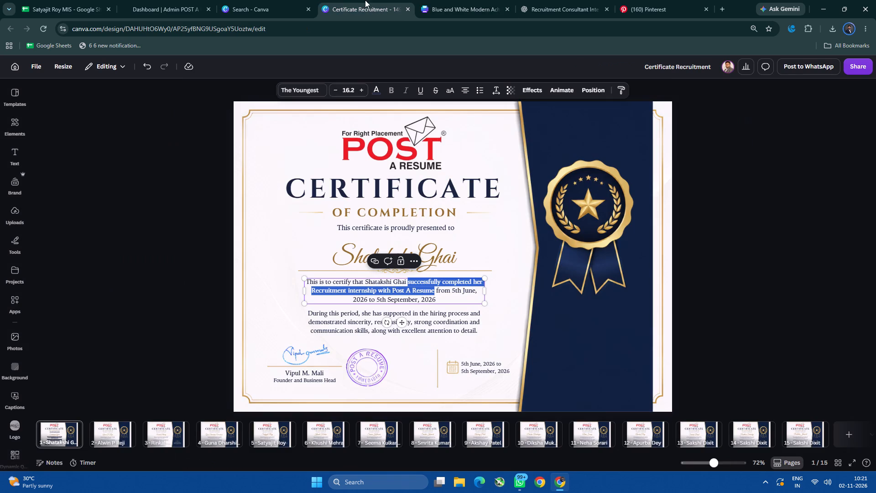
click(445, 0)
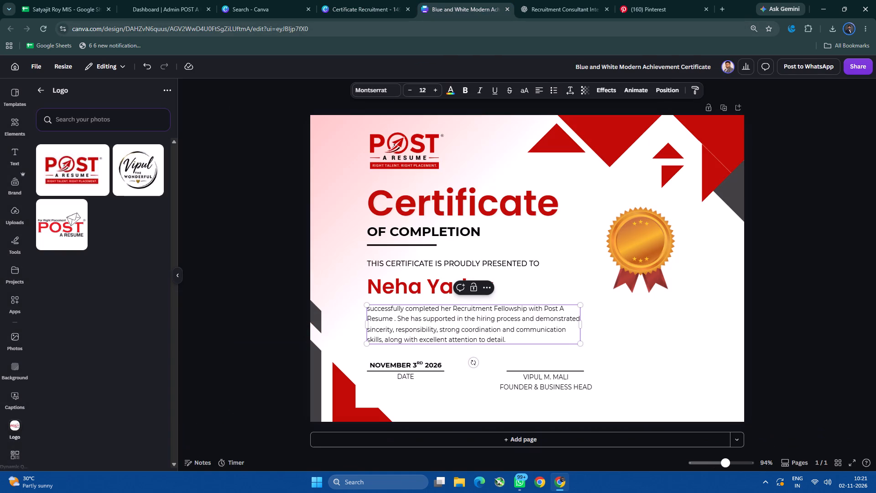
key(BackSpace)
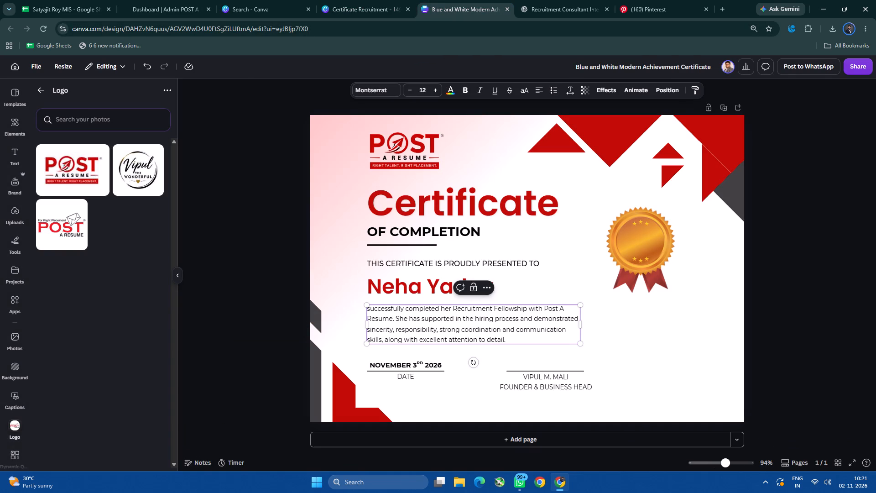
Insert "3 Months" before "Recruitment Fellowship" in the certificate's body paragraph.
click(452, 311)
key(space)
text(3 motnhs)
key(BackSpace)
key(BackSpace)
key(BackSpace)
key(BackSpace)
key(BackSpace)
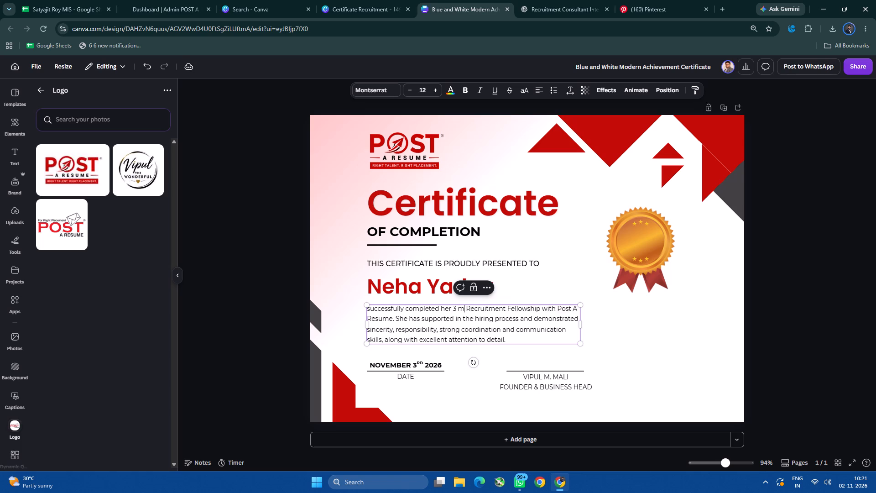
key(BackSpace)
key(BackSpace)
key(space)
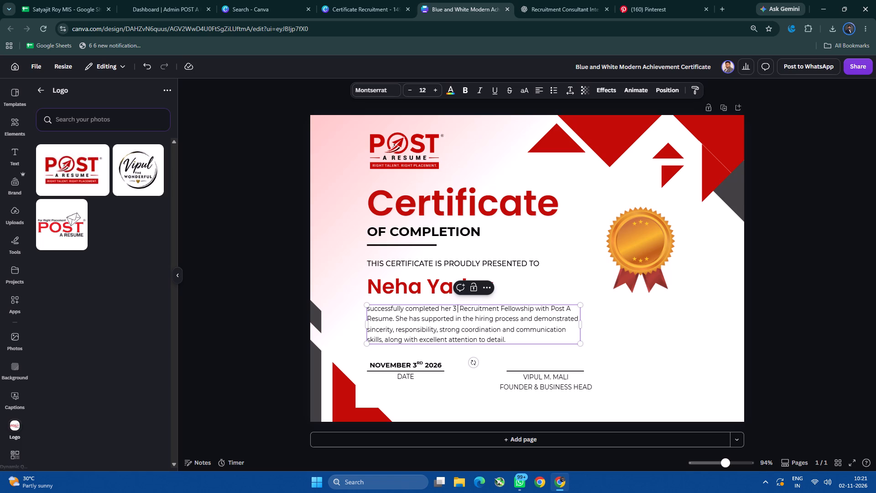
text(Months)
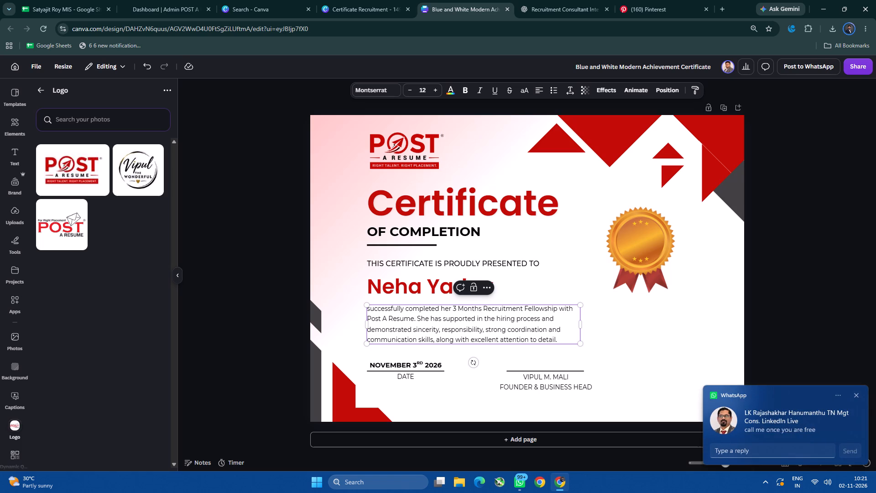
click(255, 206)
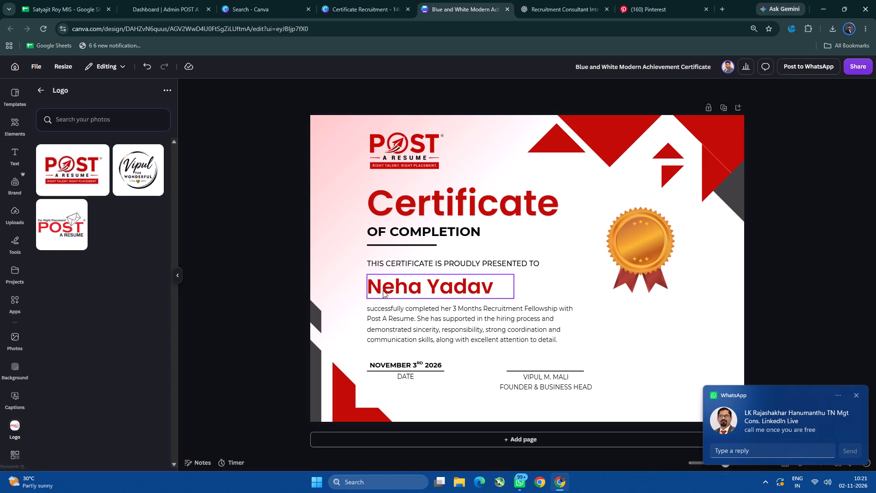
Nudge the body paragraph slightly upward, closer to the recipient's name.
click(408, 330)
click(282, 279)
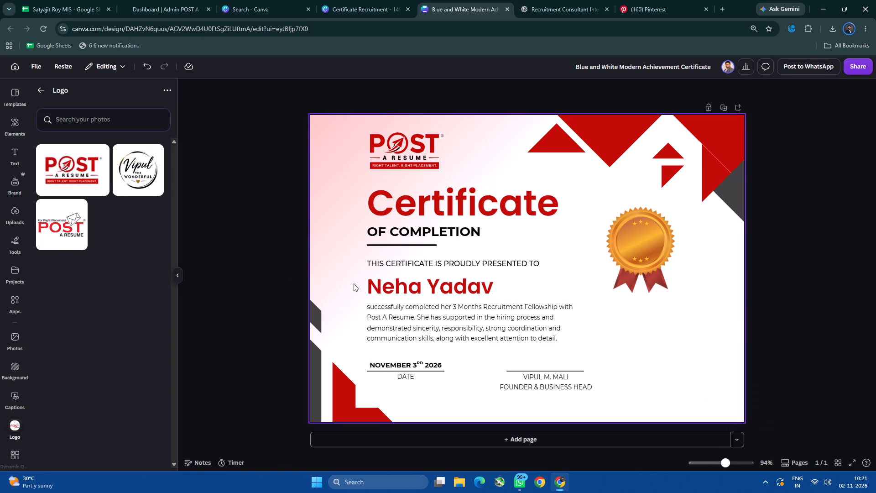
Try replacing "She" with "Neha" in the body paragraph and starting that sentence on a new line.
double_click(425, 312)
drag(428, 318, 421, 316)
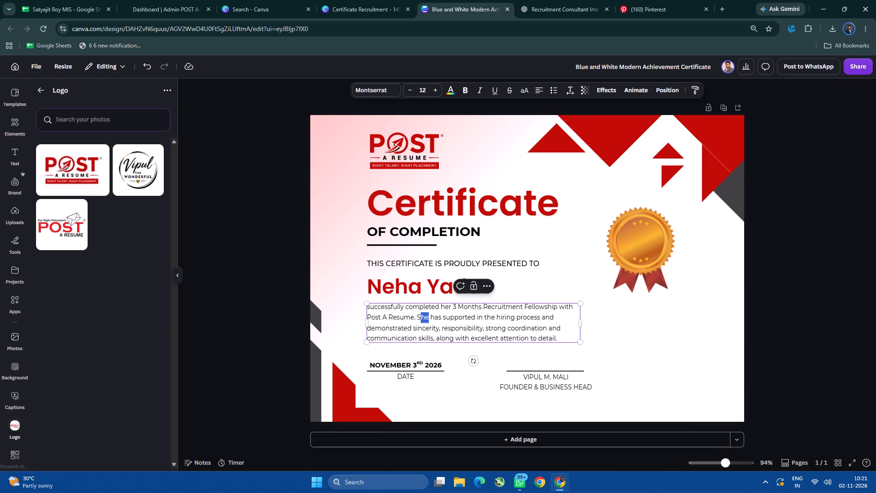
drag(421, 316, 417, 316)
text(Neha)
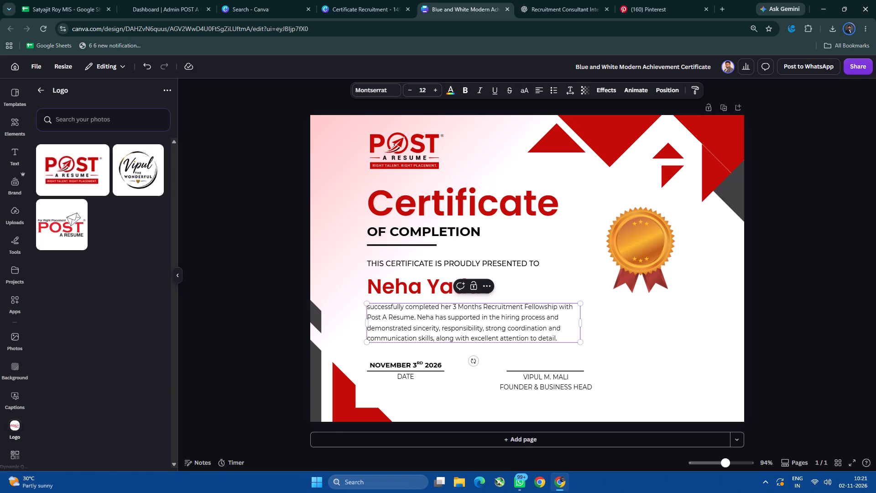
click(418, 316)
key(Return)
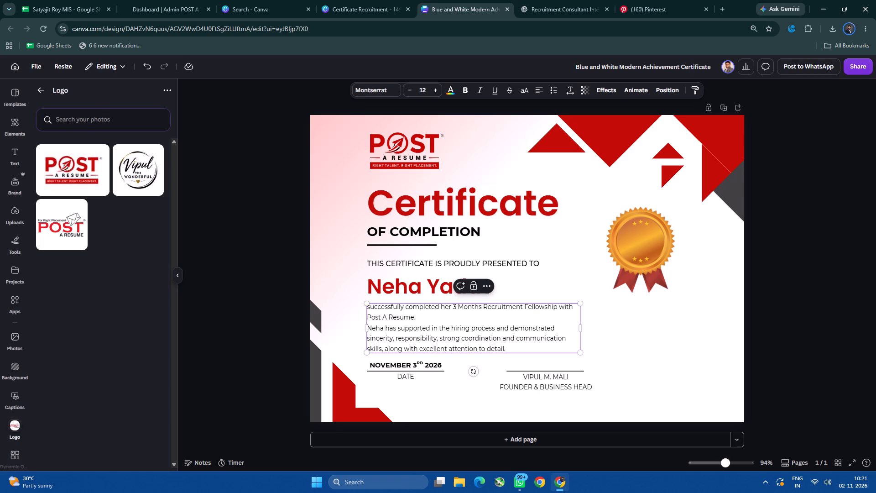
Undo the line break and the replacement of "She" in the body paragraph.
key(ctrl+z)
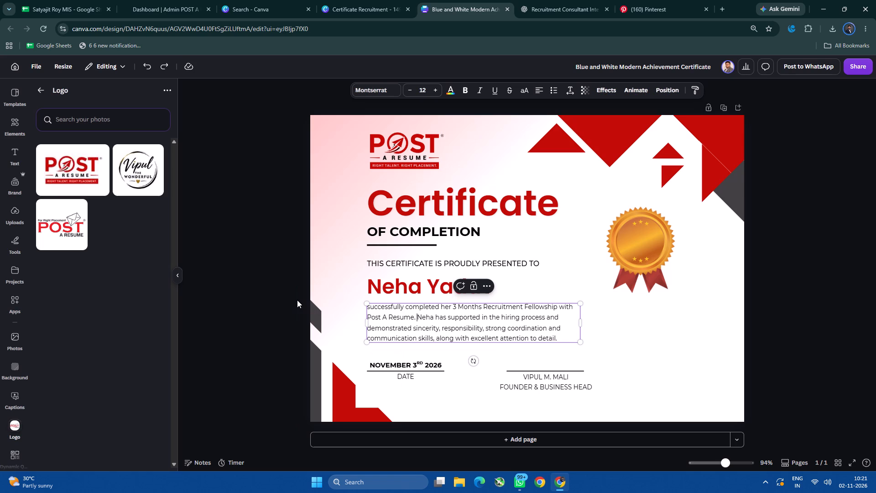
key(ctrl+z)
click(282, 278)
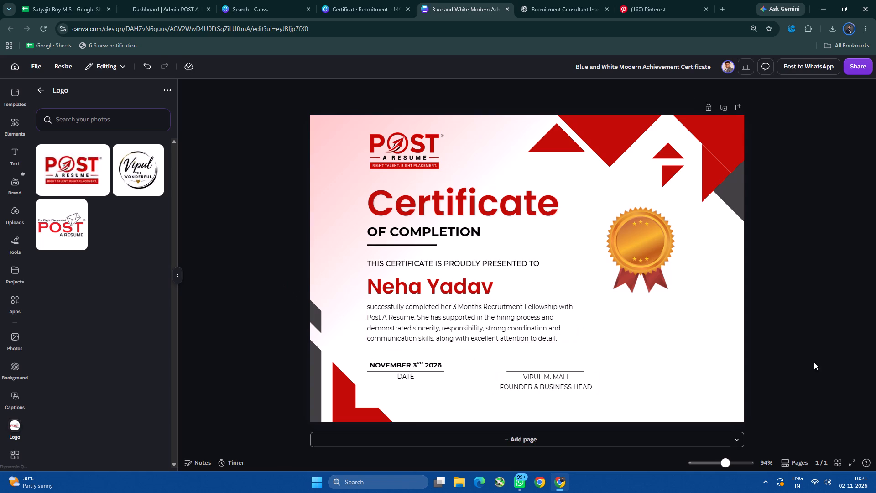
Copy the signature from the Certificate Recruitment design and place it, scaled down, on the line above the founder's name.
click(372, 0)
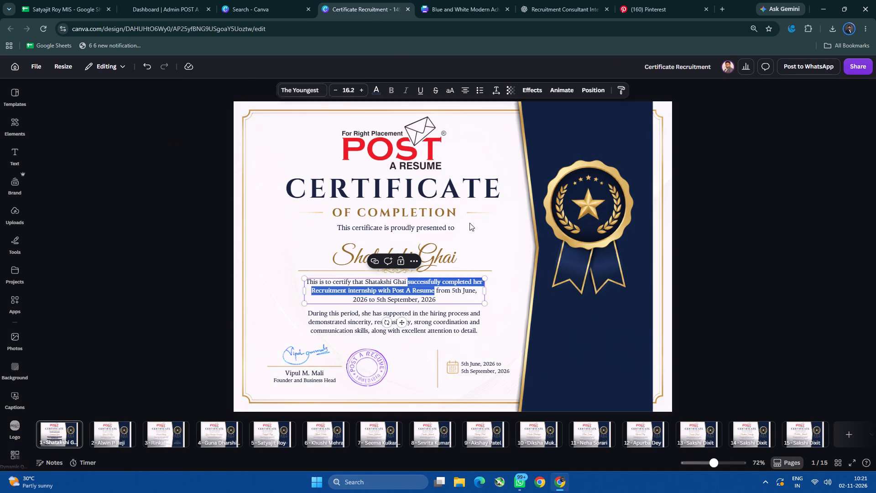
click(313, 353)
key(ctrl+c)
click(438, 0)
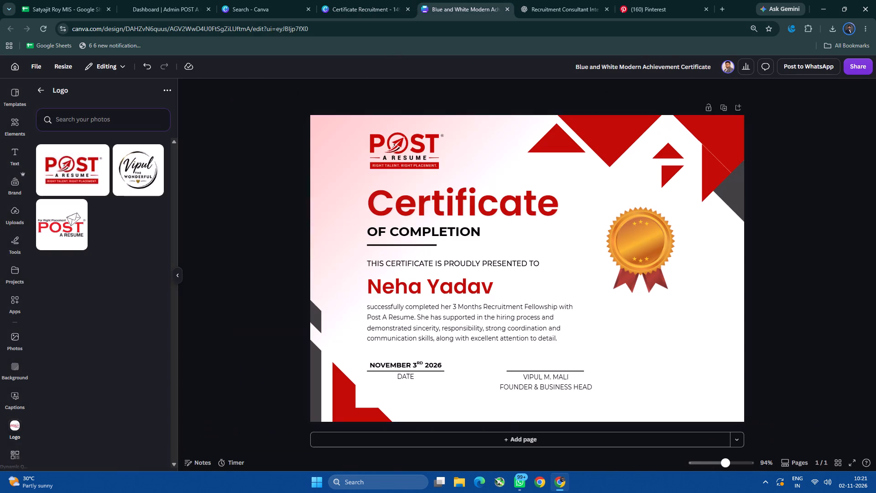
click(546, 350)
key(ctrl+v)
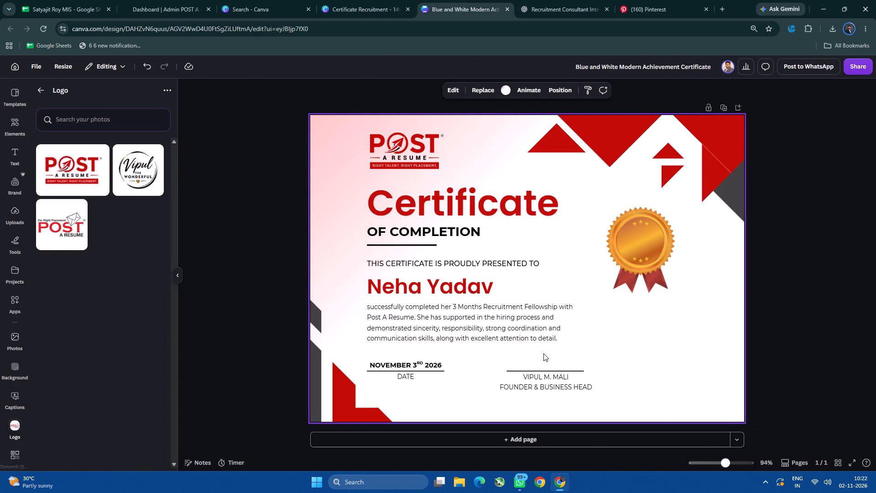
drag(346, 133, 506, 336)
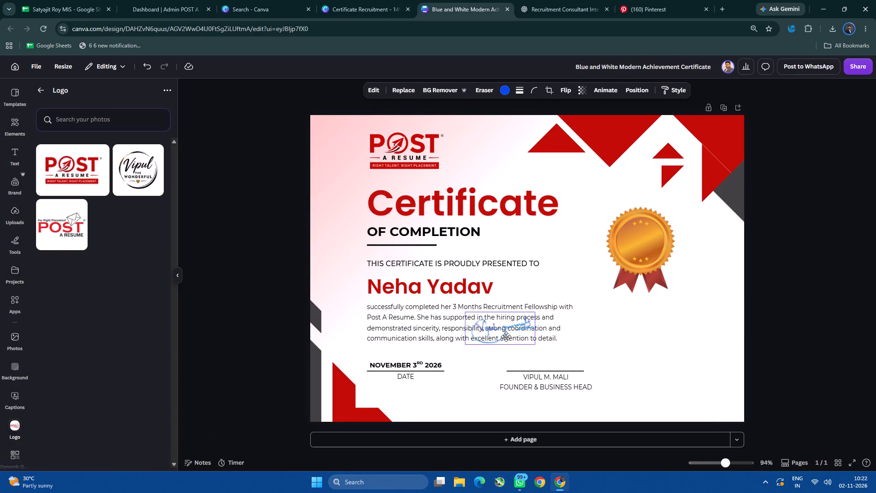
drag(506, 336, 556, 353)
drag(591, 336, 570, 346)
click(555, 354)
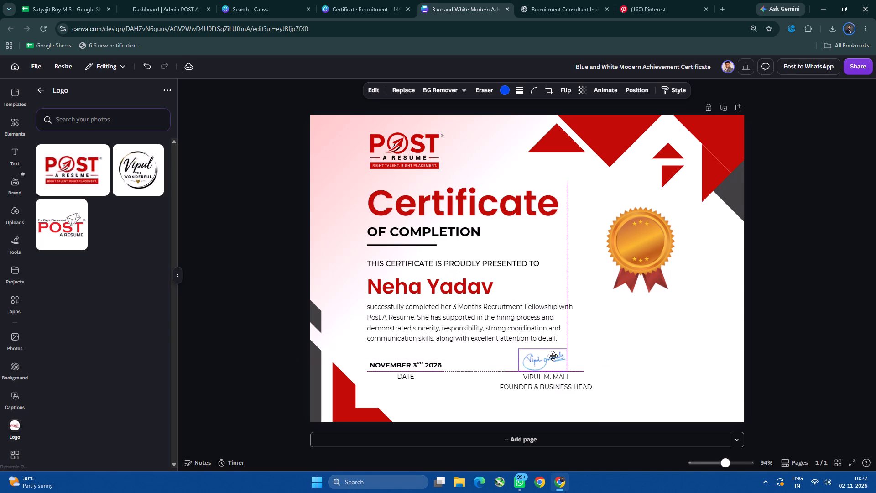
Widen the body paragraph's text box so its first line ends at "Post A Resume.".
click(536, 324)
click(539, 315)
drag(582, 323, 598, 325)
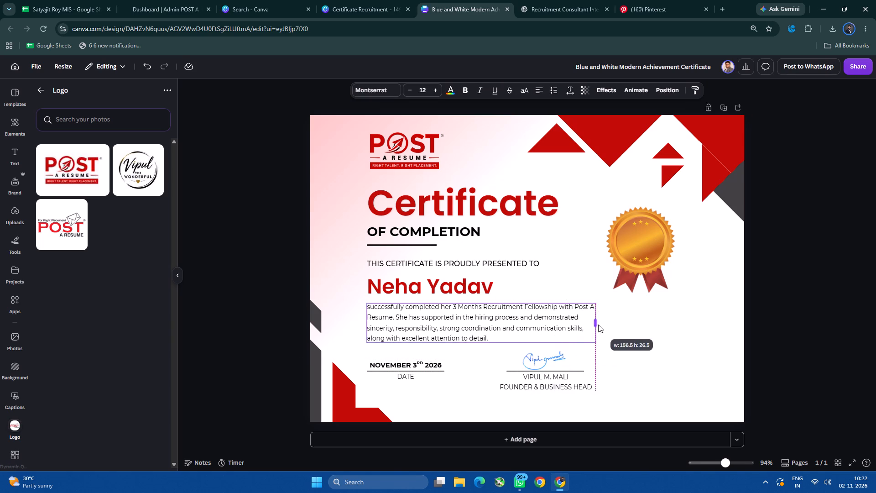
drag(598, 325, 634, 326)
Raise the signature off its line, enlarge it slightly and centre it above the founder's name.
drag(548, 358, 549, 353)
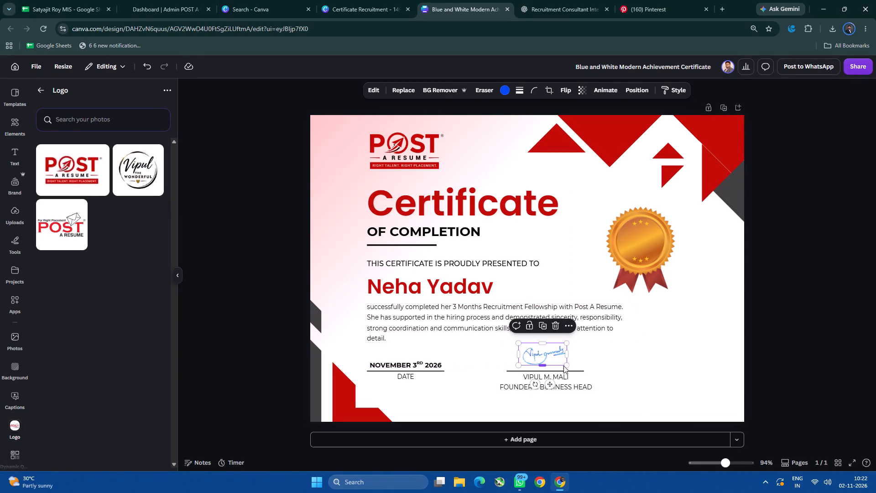
drag(568, 367, 576, 369)
click(561, 362)
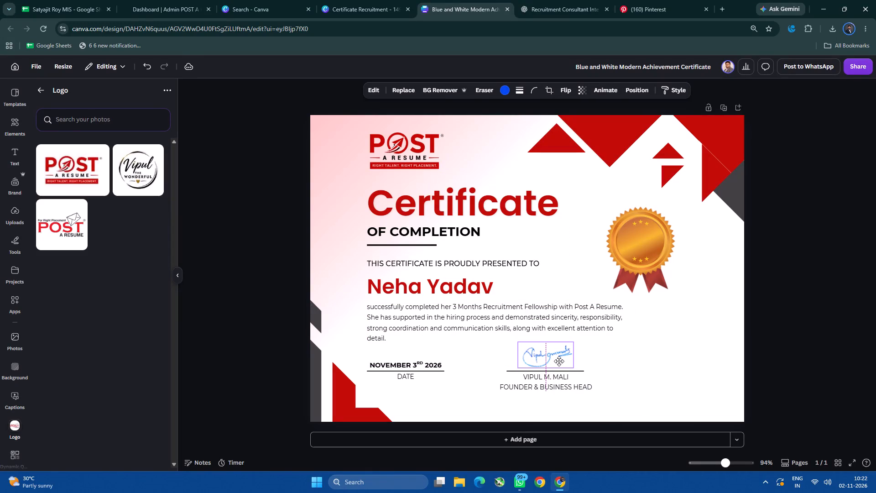
click(616, 380)
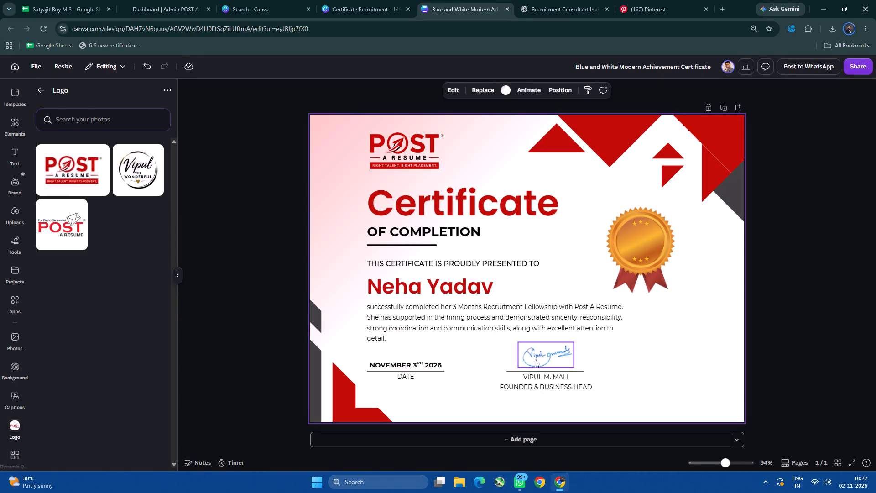
Recolour the signature from blue to the design's dark grey.
click(524, 357)
click(506, 97)
click(506, 92)
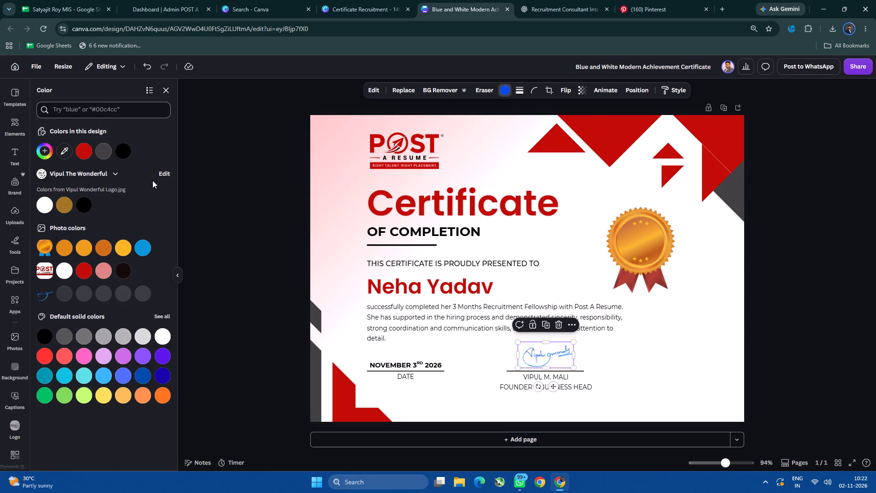
click(101, 156)
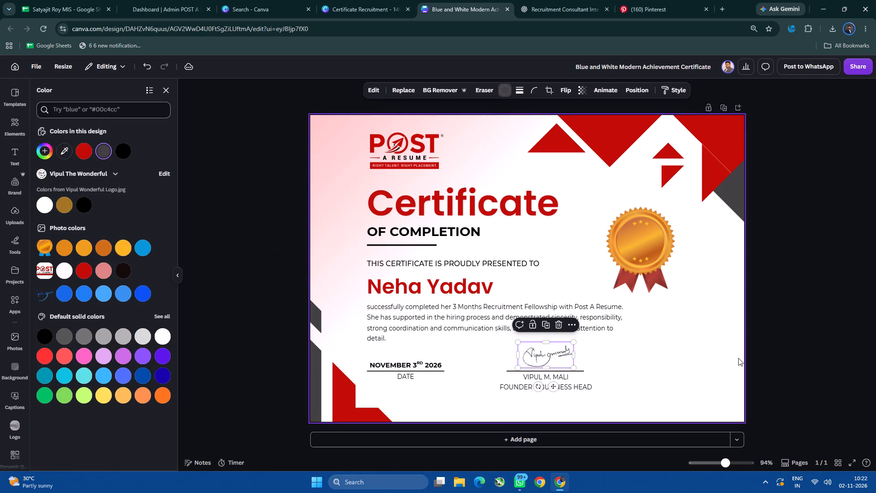
click(823, 353)
click(824, 353)
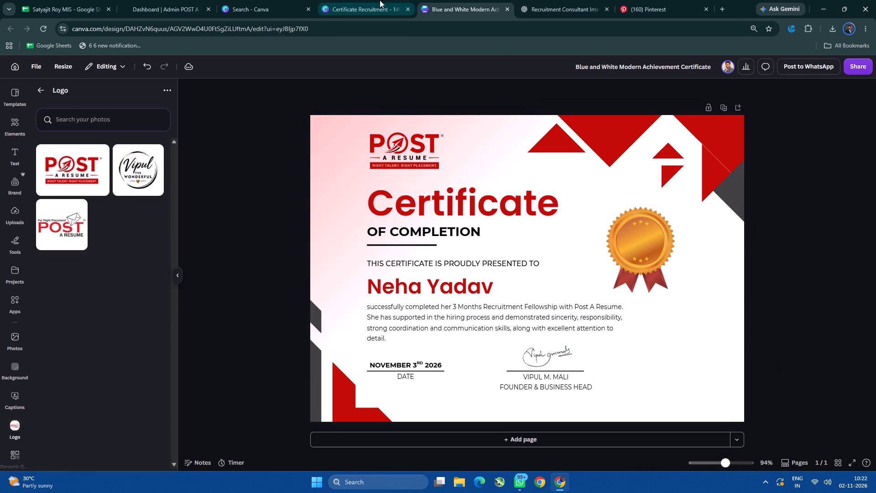
Copy the round Post A Resume stamp from the Certificate Recruitment design and place it beside the signature, below the medal.
click(371, 0)
click(387, 372)
key(ctrl+c)
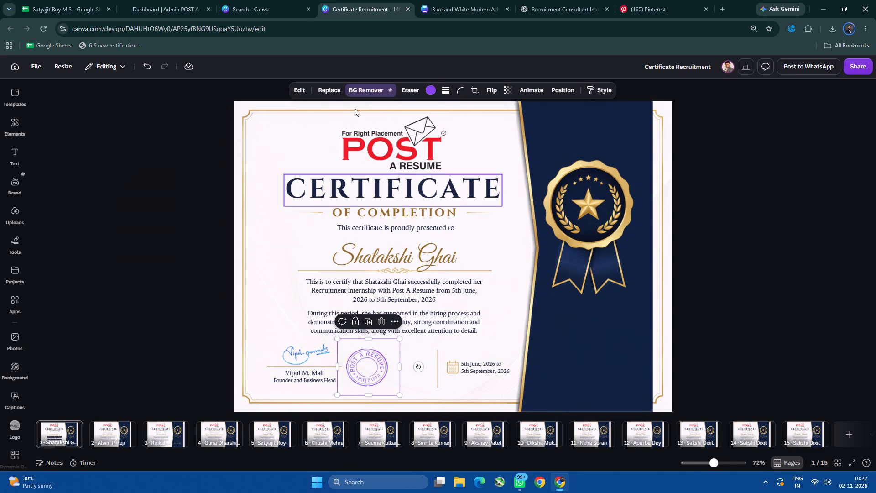
click(496, 0)
click(679, 383)
key(ctrl+v)
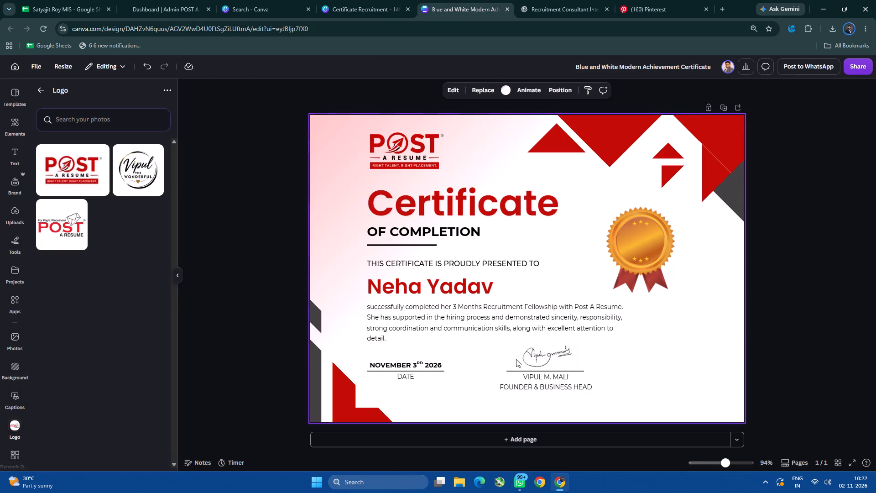
drag(362, 149, 644, 366)
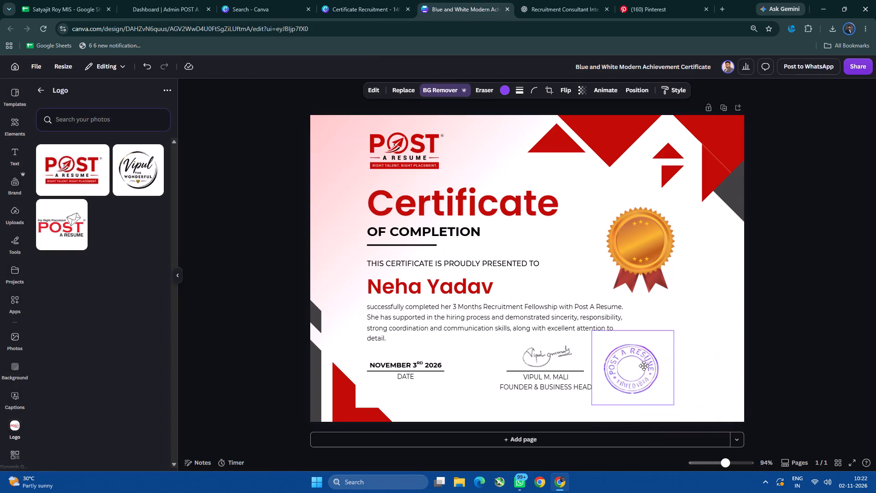
drag(644, 366, 632, 363)
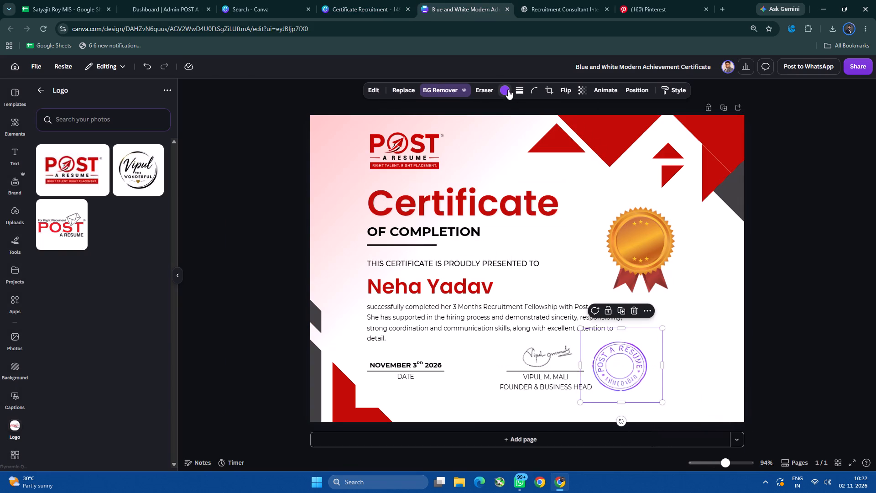
Recolour the round Post A Resume stamp from purple to the design's dark grey.
click(508, 89)
click(108, 152)
click(829, 305)
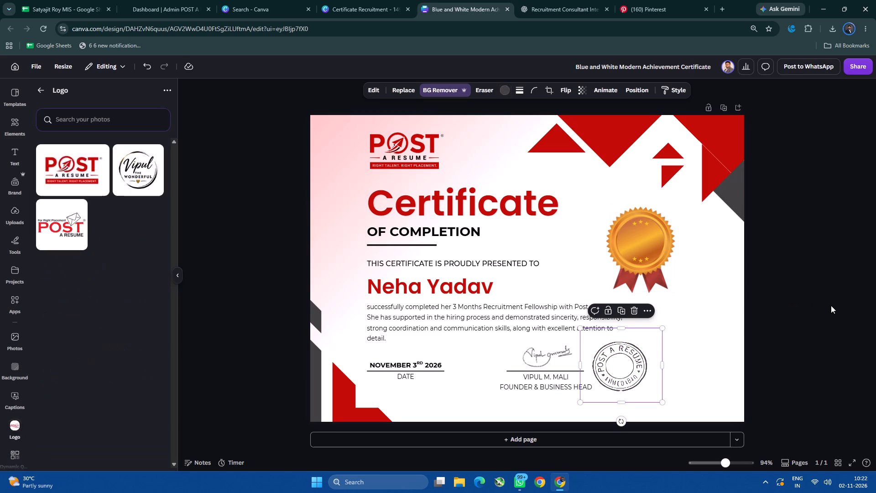
click(831, 305)
Shrink the stamp slightly and nudge it so it sits just beside the founder's signature block.
click(610, 377)
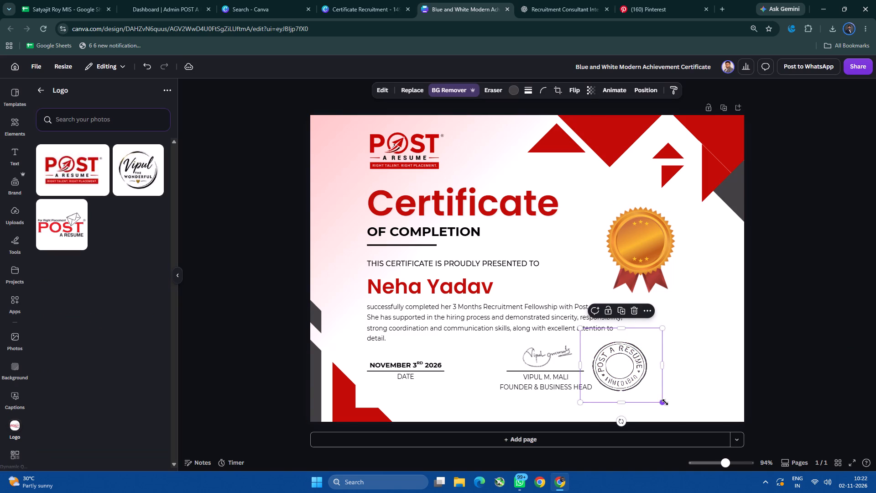
drag(665, 402, 648, 395)
drag(620, 366, 623, 371)
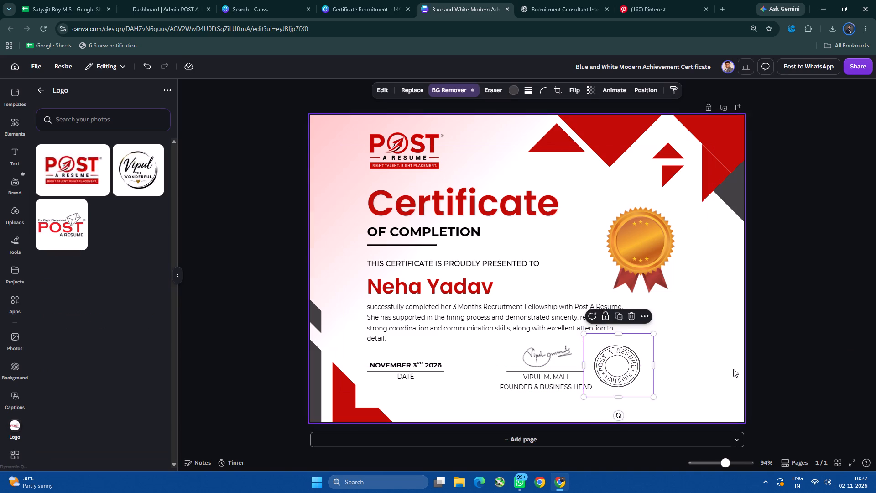
click(787, 360)
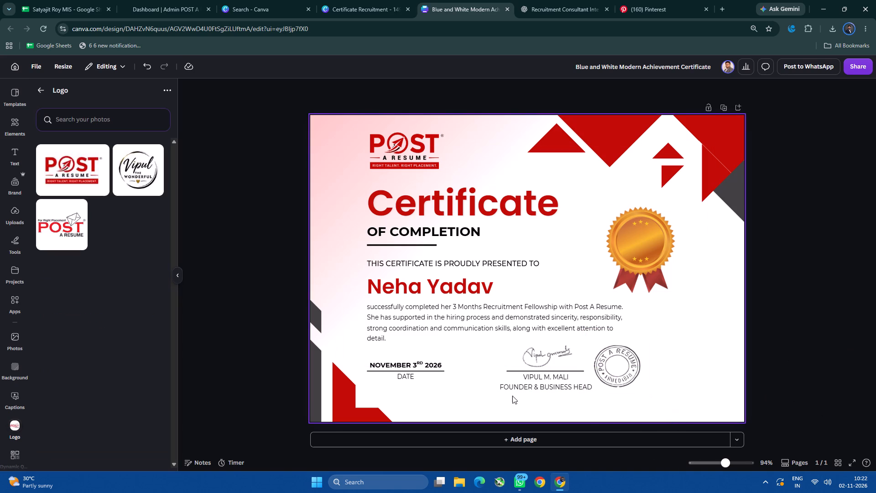
Rename the design as "Recruitment Fellowship Certificate".
click(646, 71)
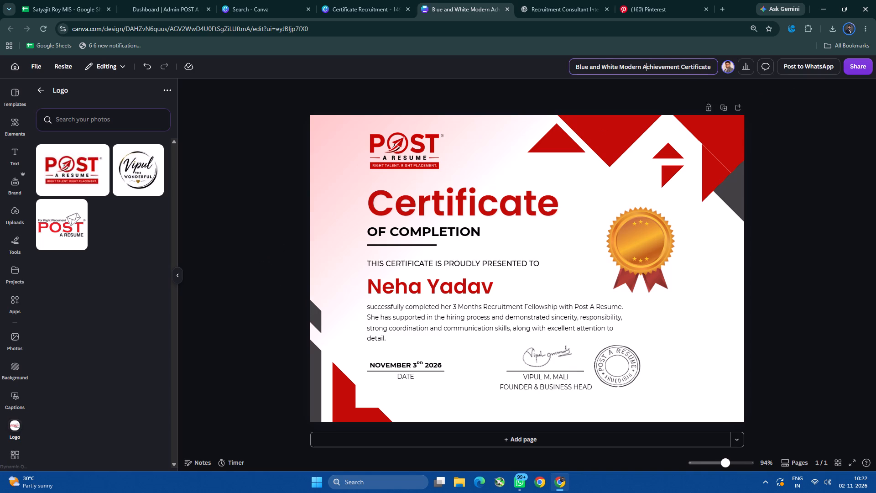
click(691, 68)
key(ctrl+a)
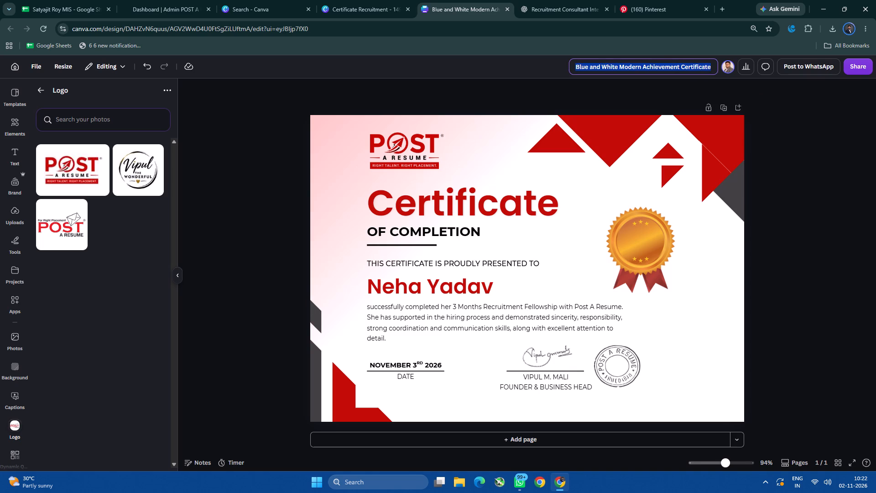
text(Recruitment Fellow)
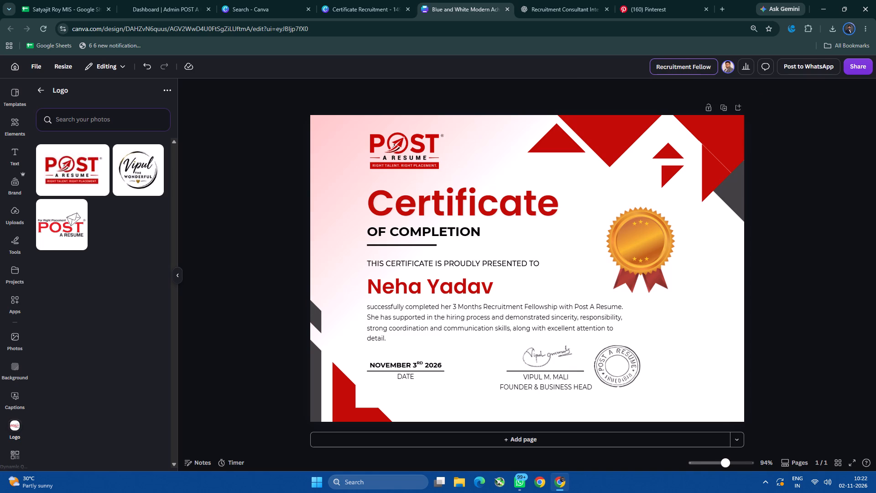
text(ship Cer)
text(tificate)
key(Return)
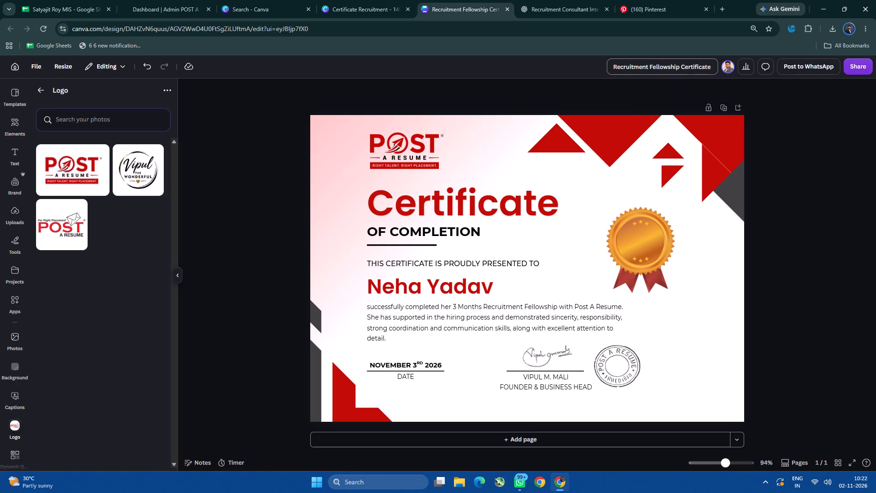
click(803, 108)
click(461, 110)
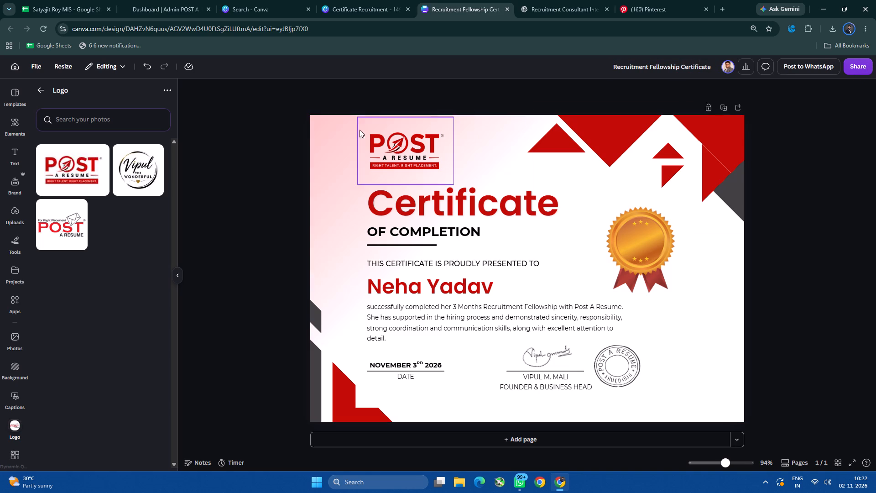
Add a second page to the certificate design.
click(542, 438)
Title page 1 with the certificate recipient's name.
scroll(469, 353, up, 7)
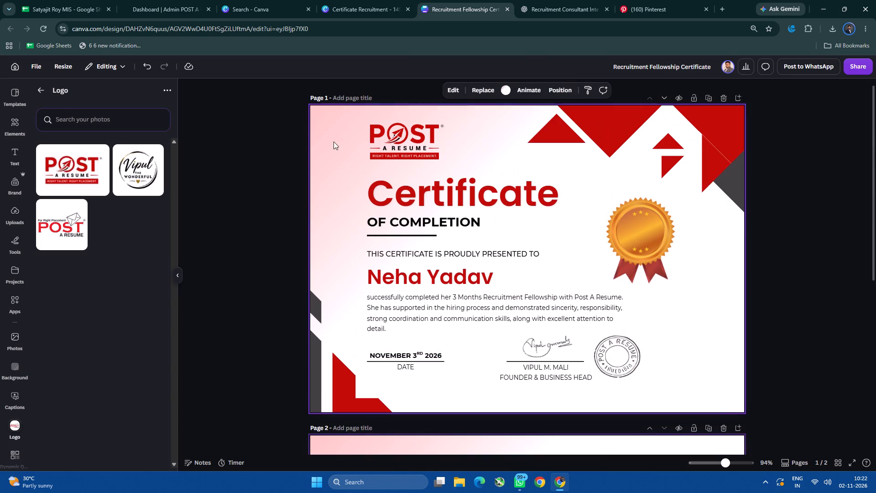
double_click(349, 99)
click(349, 99)
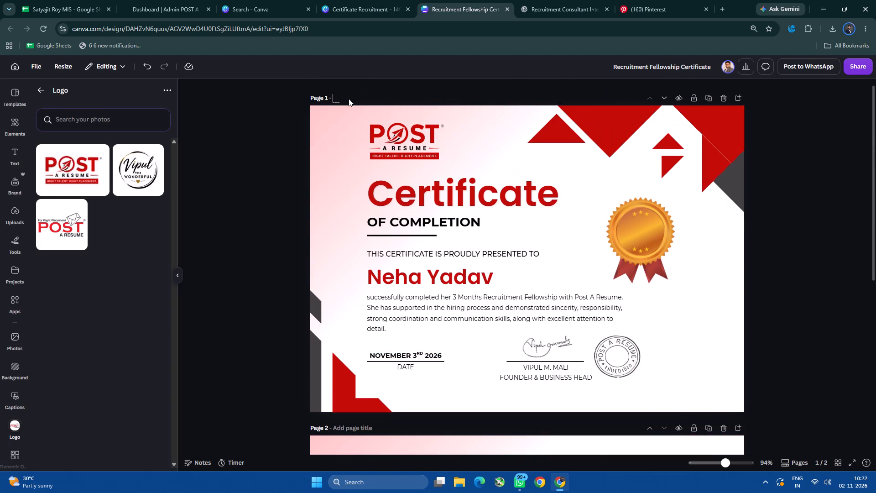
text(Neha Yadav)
click(813, 242)
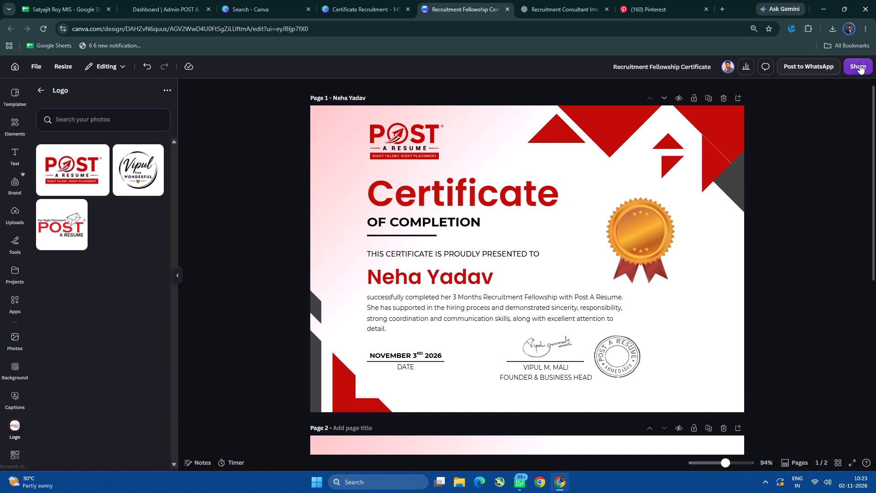
Download only page 1 of the certificate as a PDF with the Digital preset.
click(860, 64)
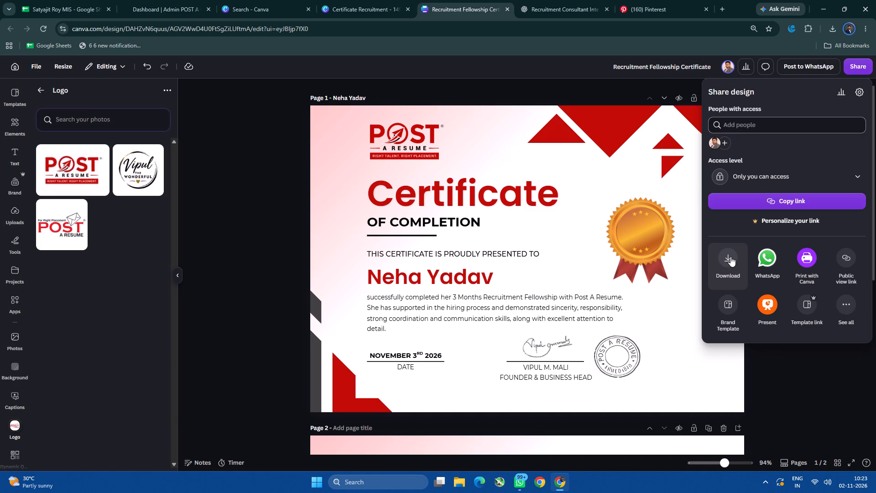
click(730, 257)
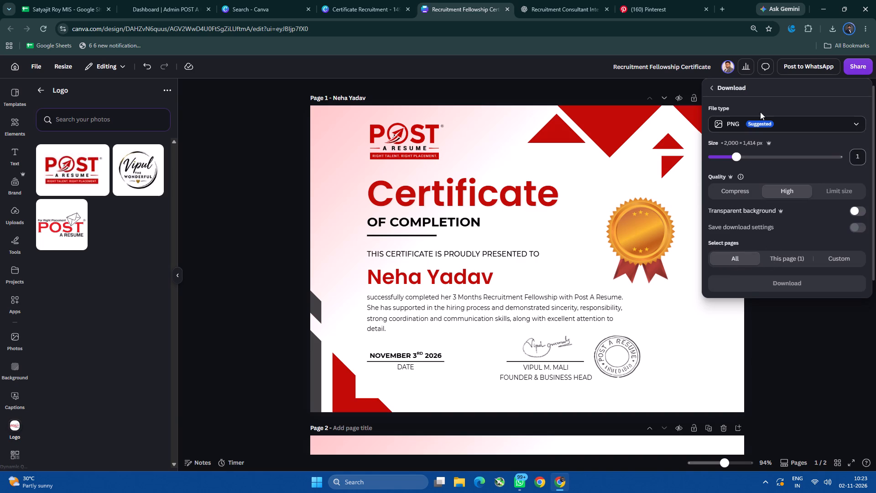
click(759, 120)
click(761, 189)
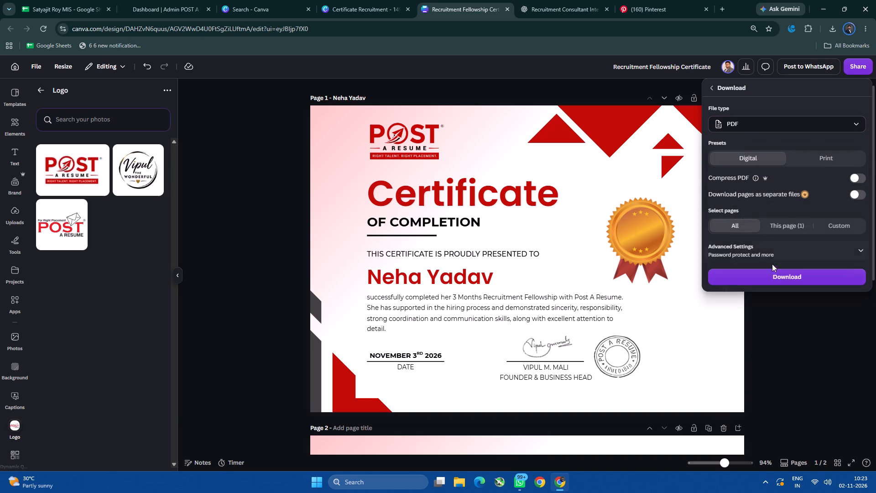
click(790, 230)
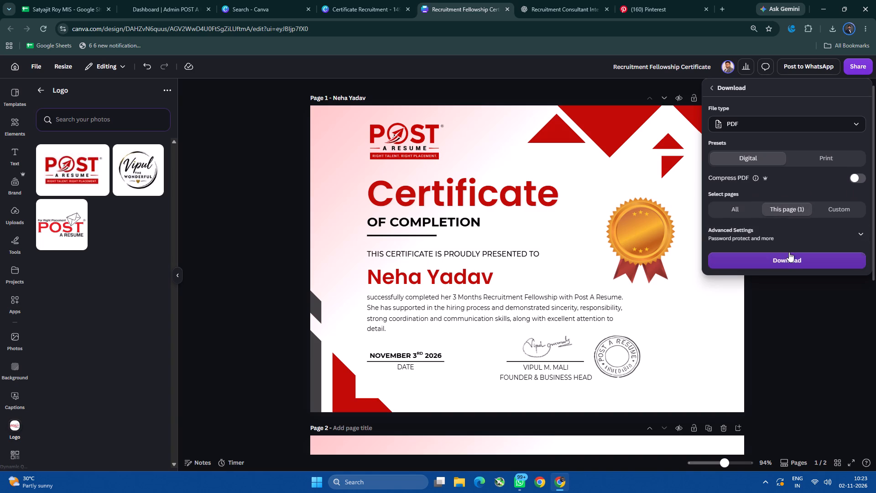
click(788, 257)
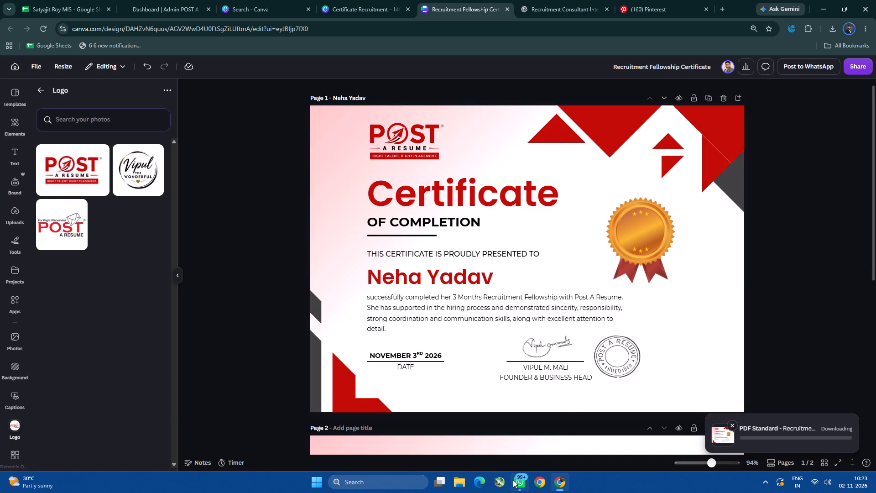
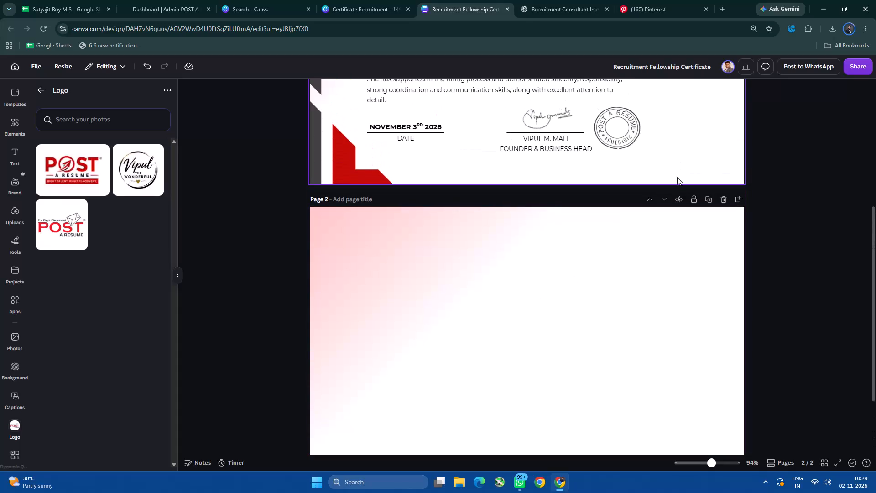
Delete the blank second page from the certificate design.
click(725, 199)
Duplicate the completed certificate page to make a second copy in the same design.
scroll(658, 244, up, 4)
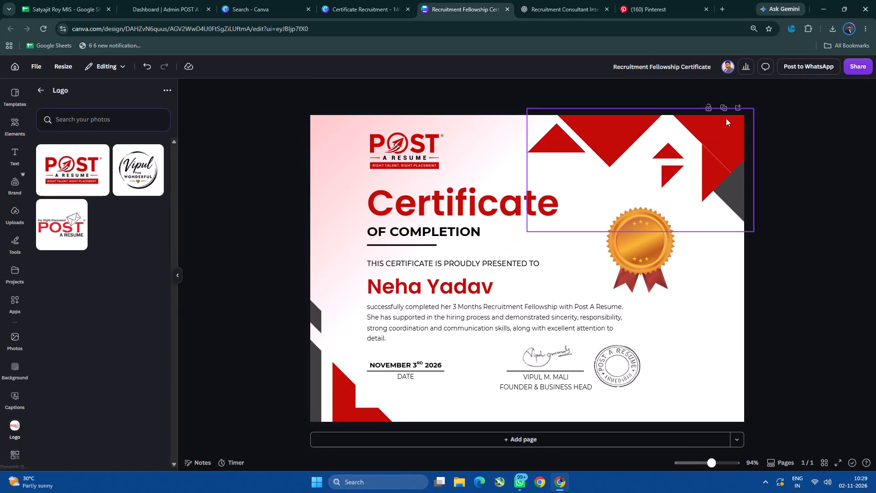
click(722, 108)
scroll(629, 275, down, 3)
scroll(629, 275, up, 3)
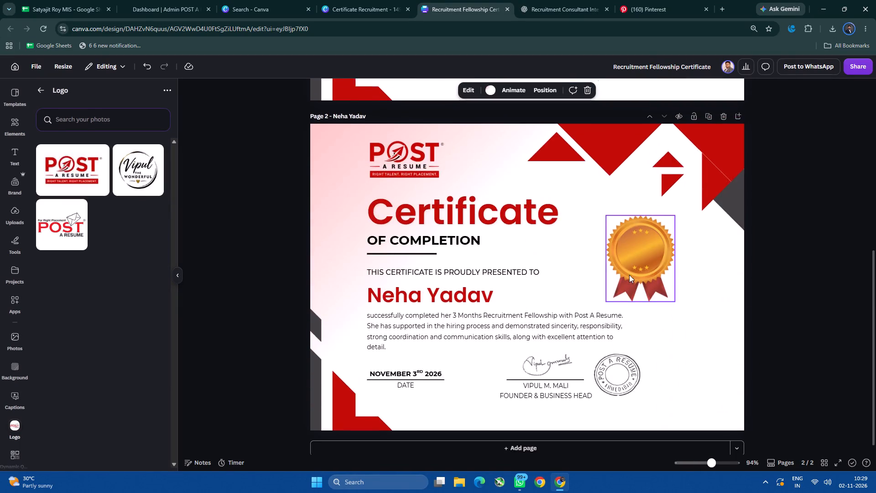
scroll(259, 220, up, 7)
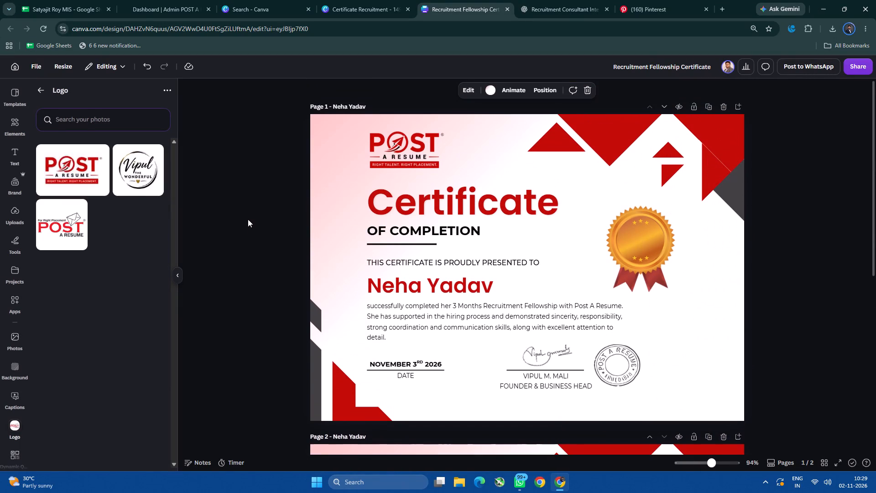
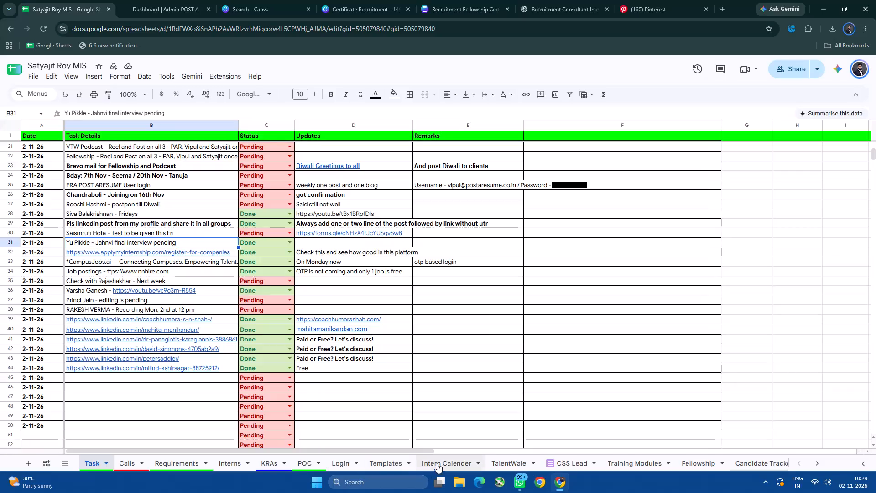
Review the intern records in the MIS spreadsheet's Intern Calender and Interns sheets, checking the open certificate designs and the Task sheet.
click(439, 462)
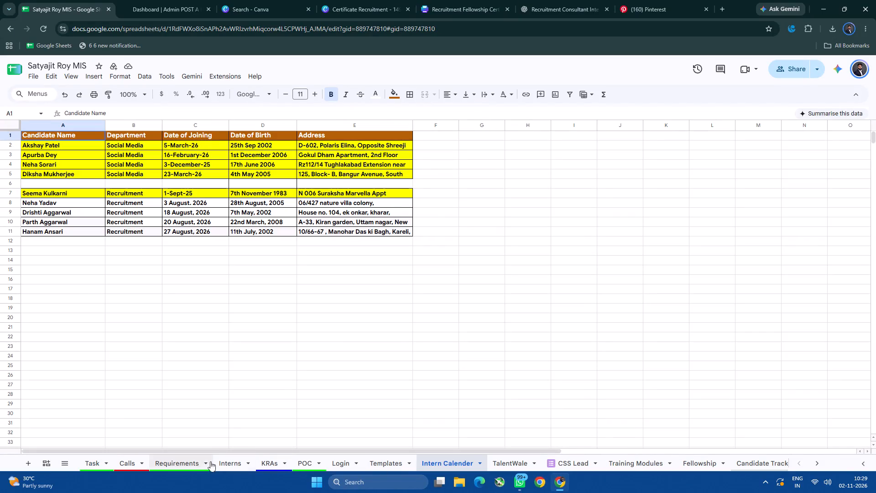
click(229, 458)
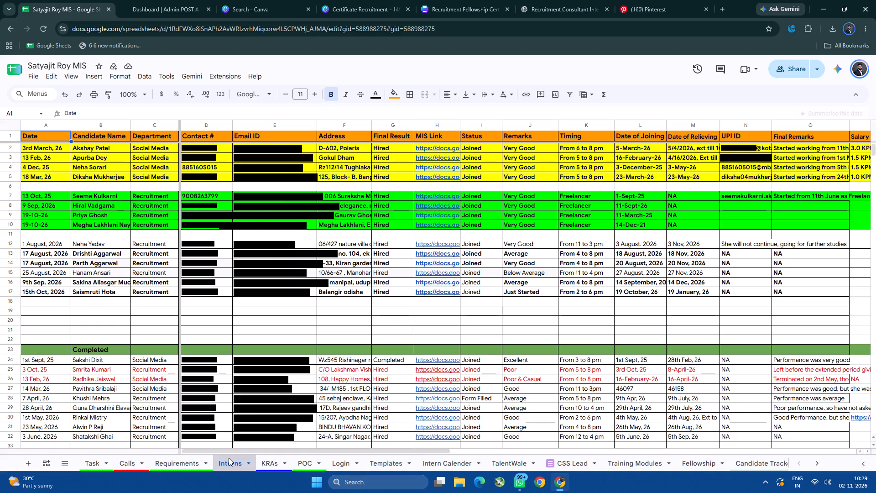
click(214, 0)
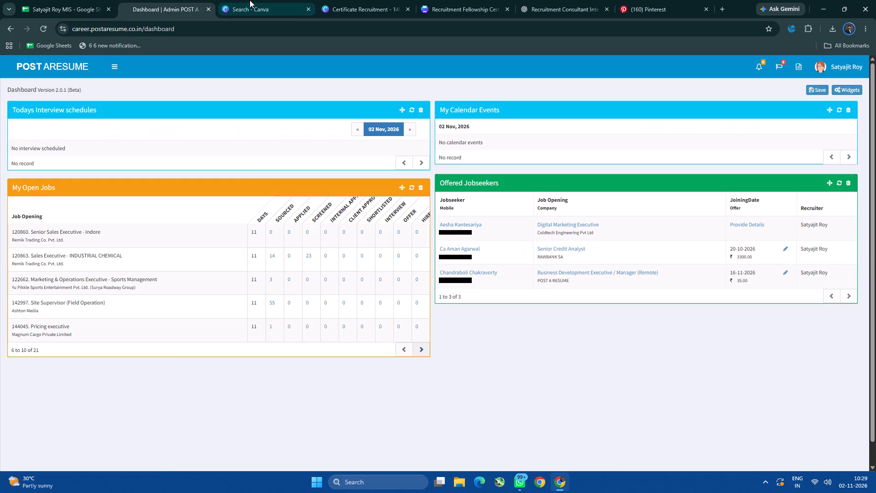
click(252, 0)
click(333, 0)
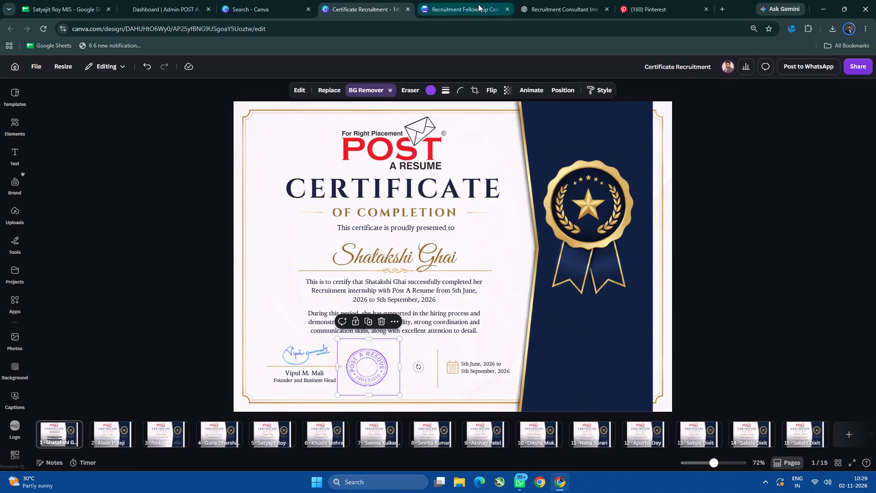
click(478, 4)
click(41, 0)
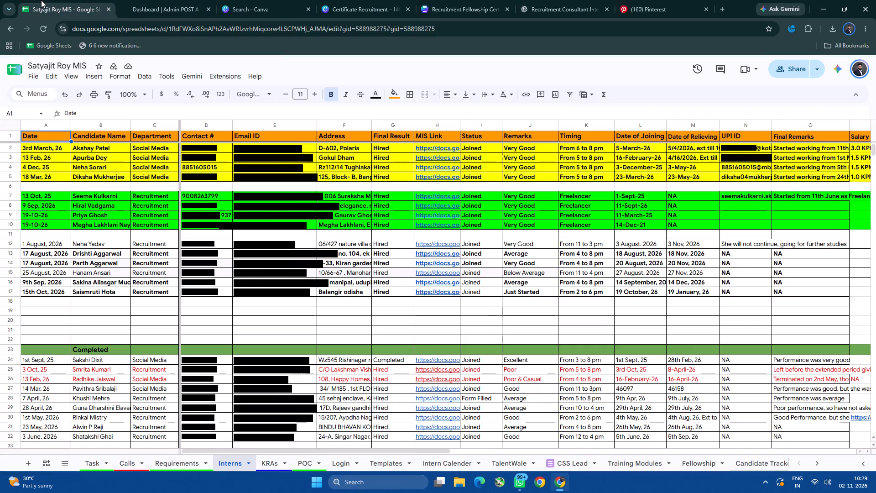
click(90, 468)
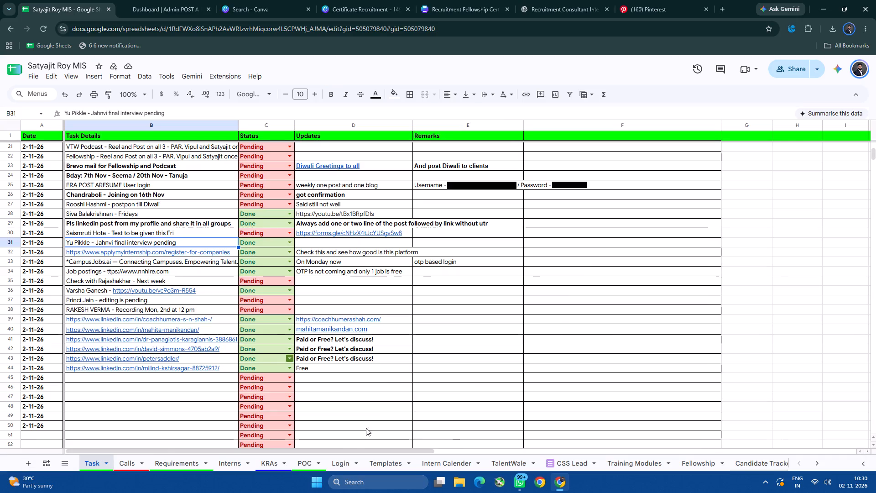
click(361, 414)
scroll(317, 313, up, 5)
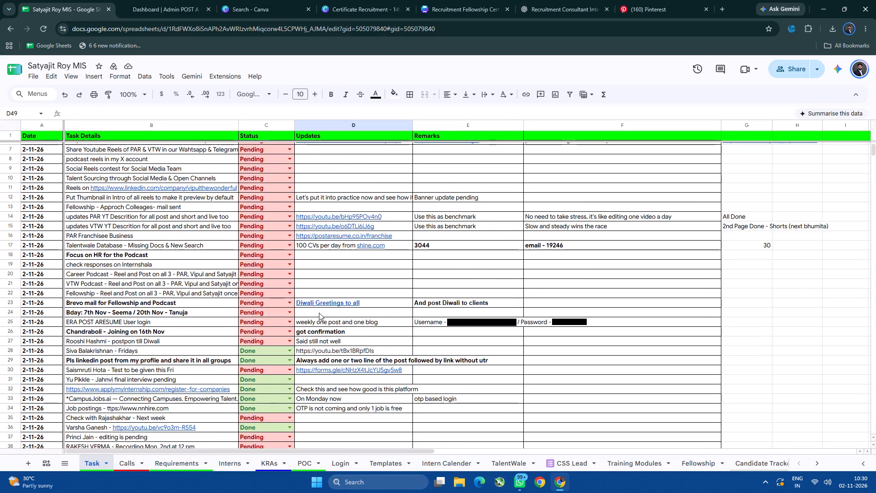
Close the old Certificate Recruitment design, Canva search, Pinterest and ChatGPT pages, keeping the Recruitment Fellowship Certificate open.
click(151, 0)
click(337, 0)
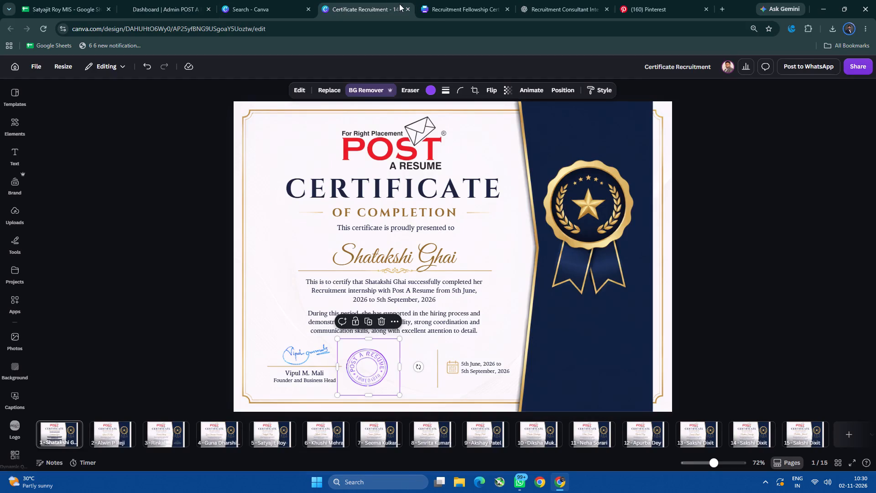
click(408, 9)
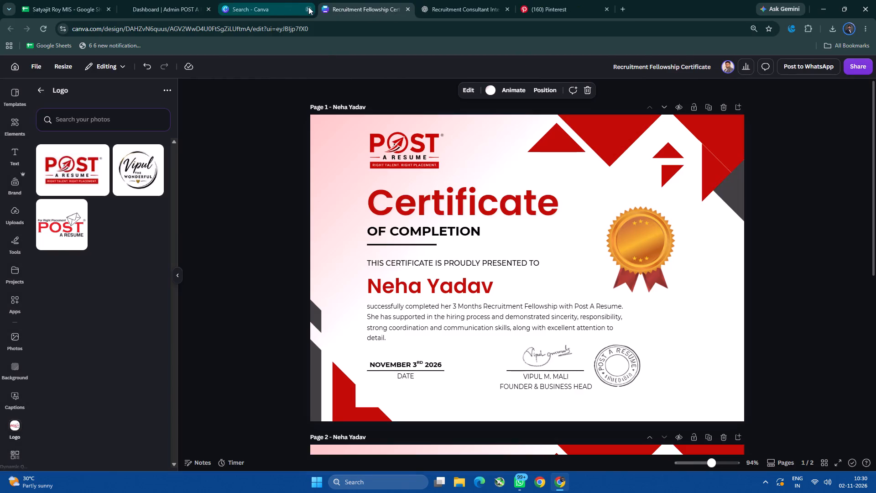
click(309, 7)
click(381, 0)
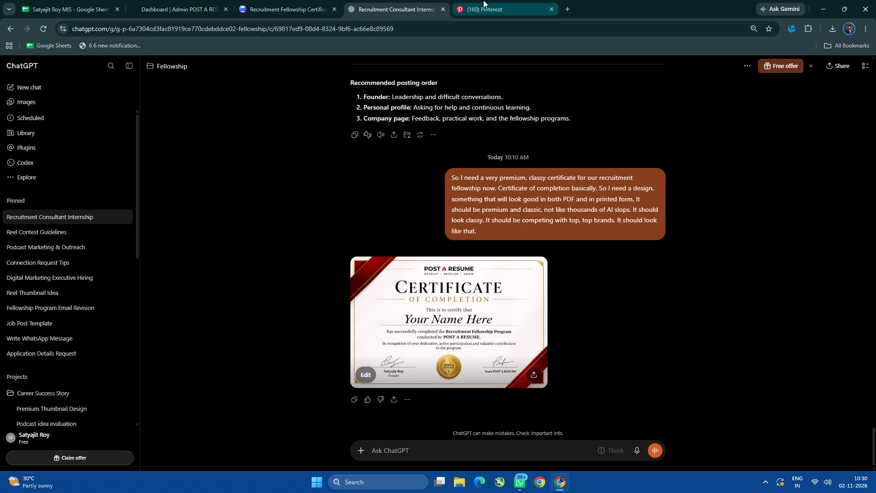
click(483, 0)
click(552, 9)
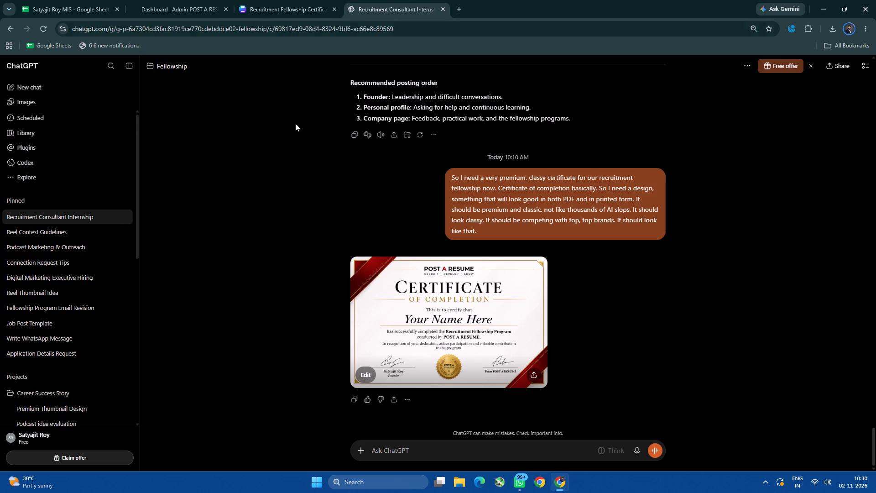
click(442, 8)
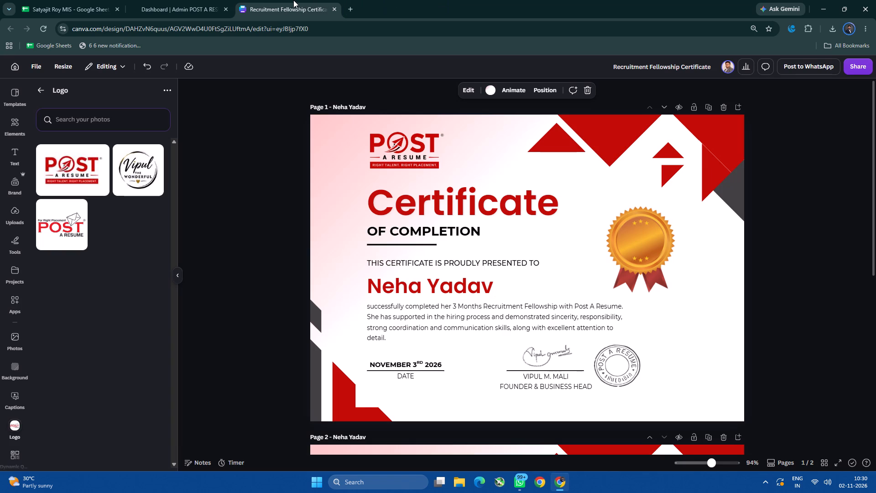
Recolour the founder's signature on the first certificate page to black, #000000.
scroll(242, 155, down, 2)
scroll(242, 155, up, 1)
scroll(242, 155, down, 7)
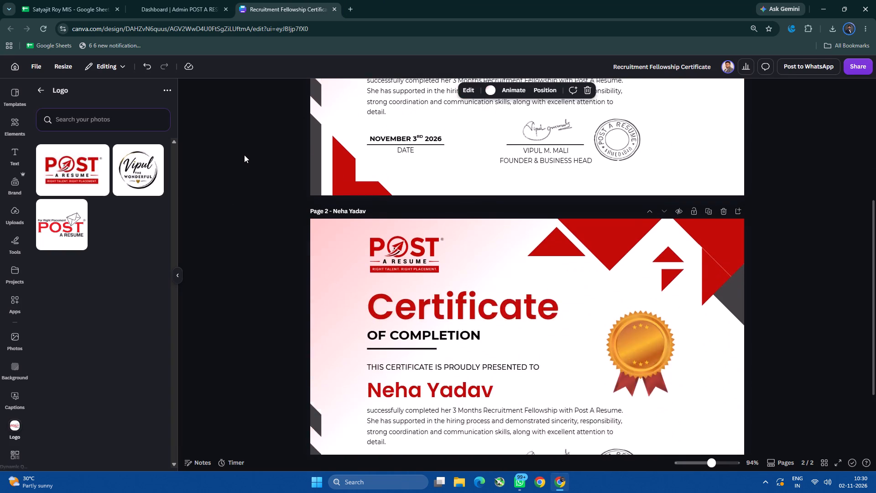
scroll(244, 155, up, 11)
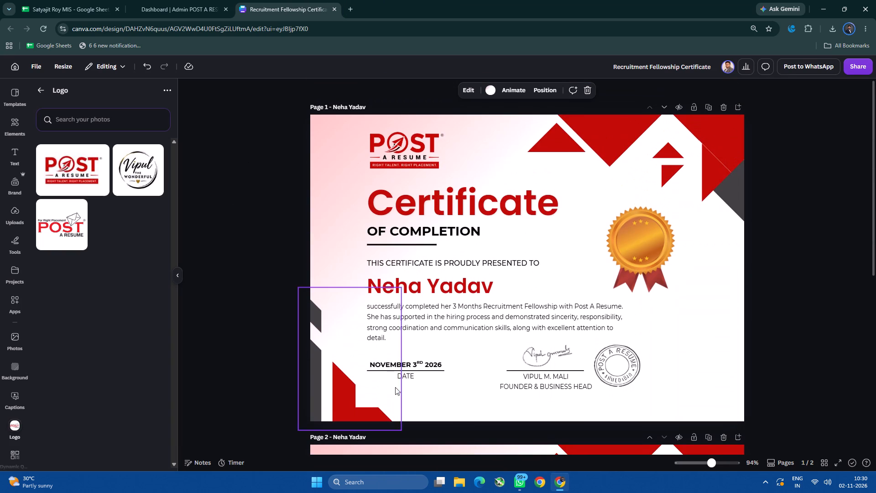
scroll(504, 304, down, 4)
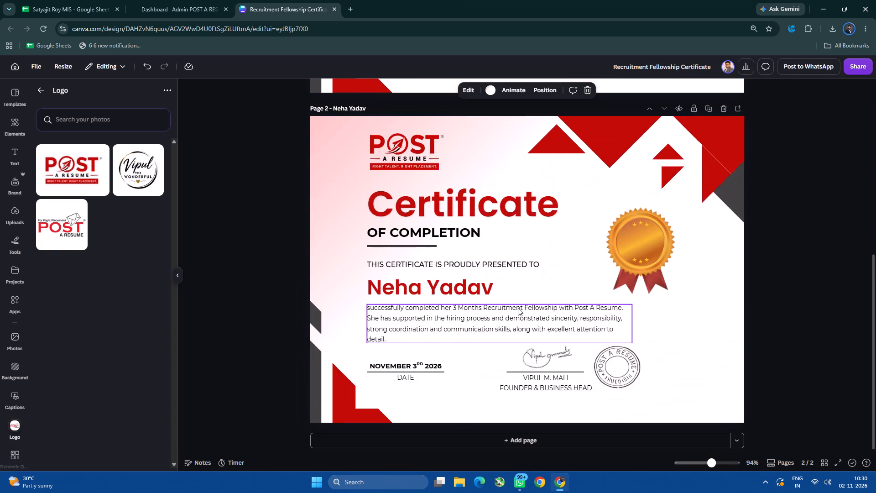
scroll(518, 308, up, 3)
click(546, 249)
click(504, 93)
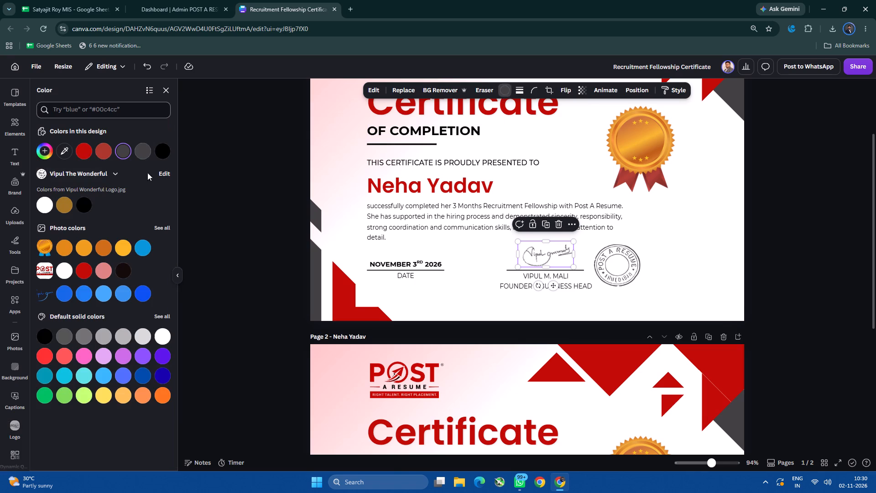
click(42, 155)
drag(49, 205, 31, 251)
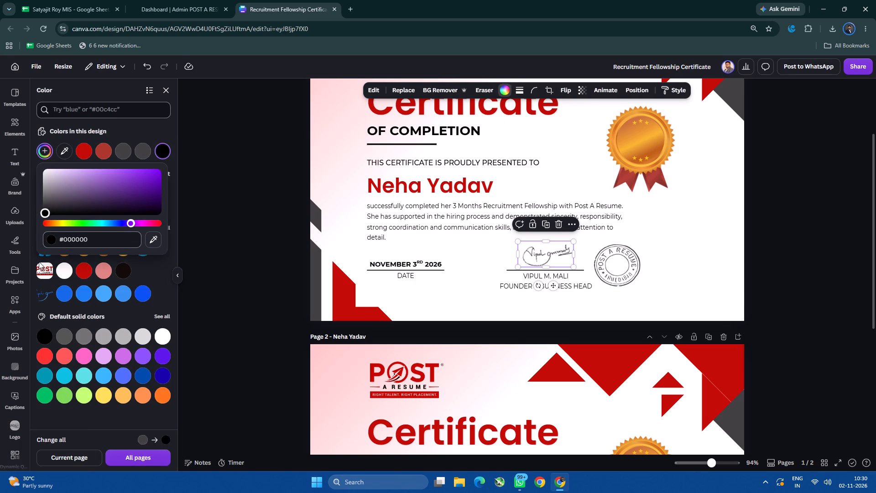
click(245, 404)
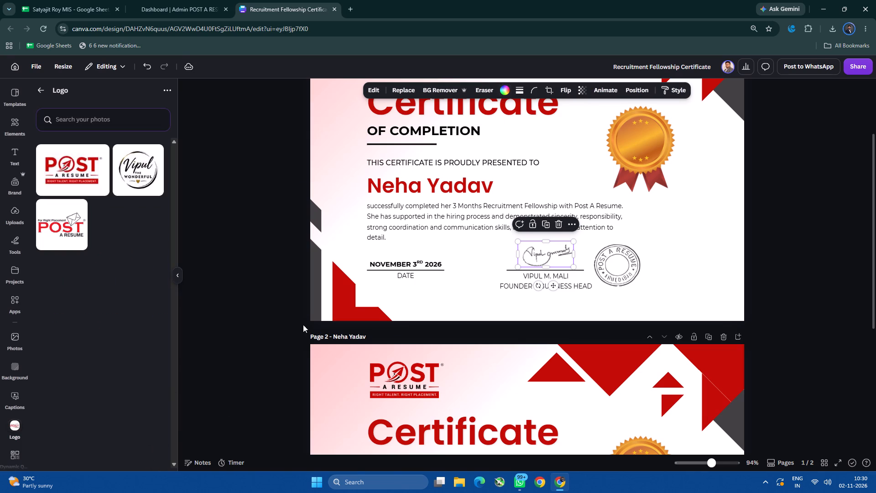
Check the signature's colour on the first page and compare the two certificate pages.
click(556, 252)
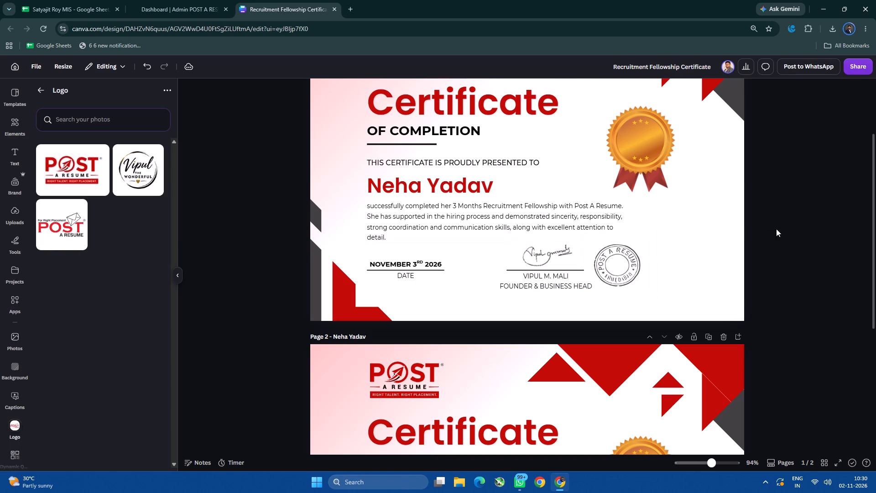
click(562, 259)
click(516, 89)
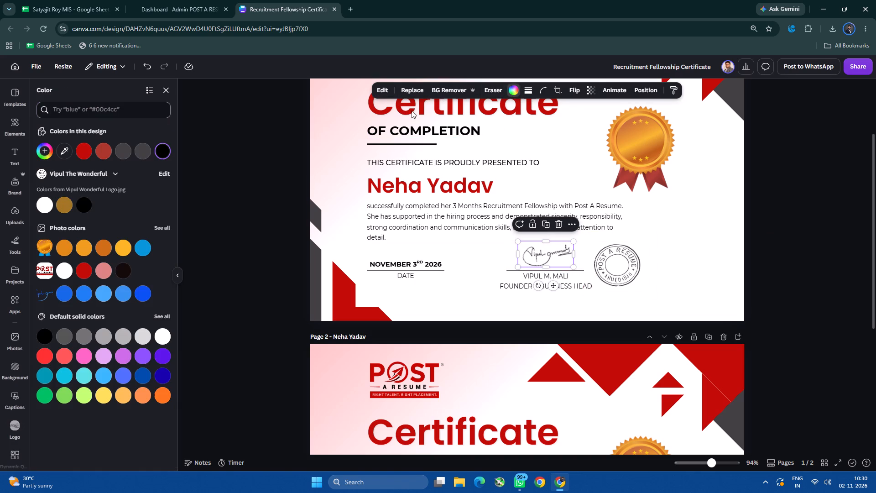
click(269, 195)
click(761, 199)
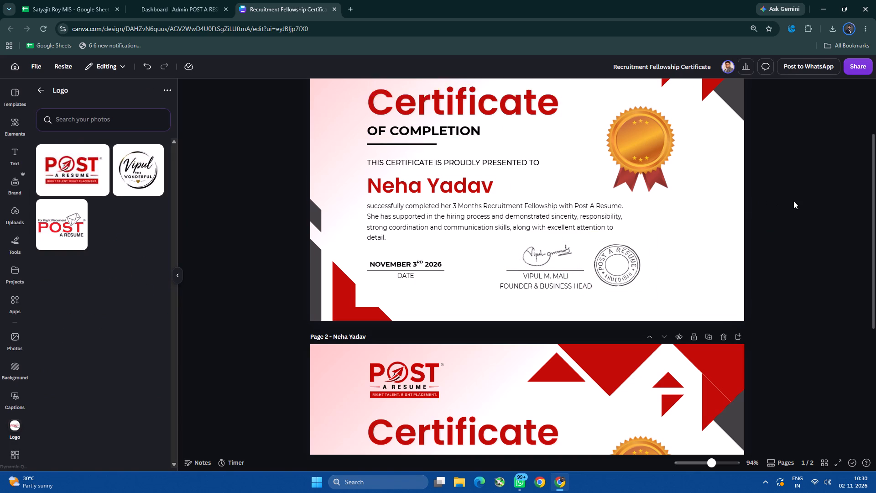
scroll(794, 201, down, 4)
scroll(795, 202, up, 3)
scroll(795, 202, down, 3)
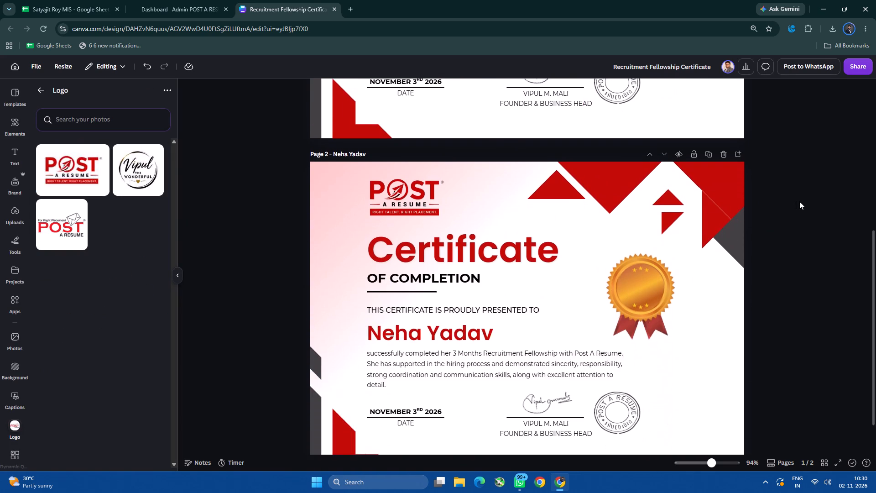
scroll(800, 201, up, 4)
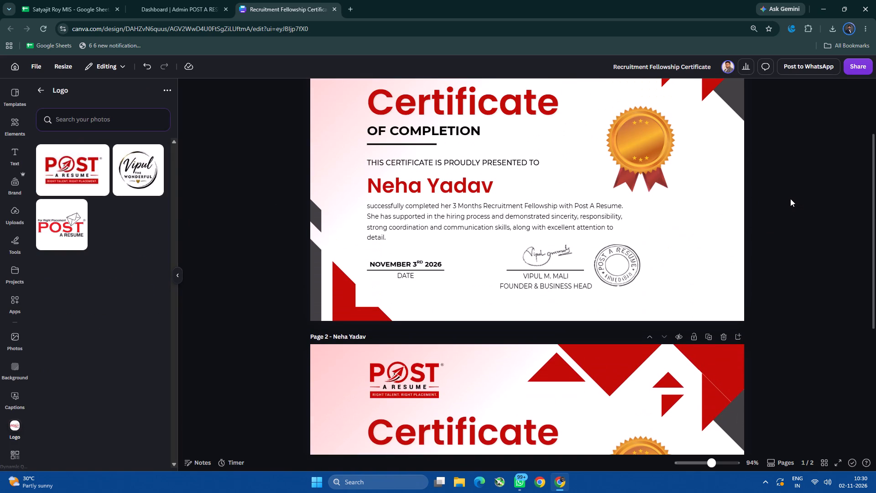